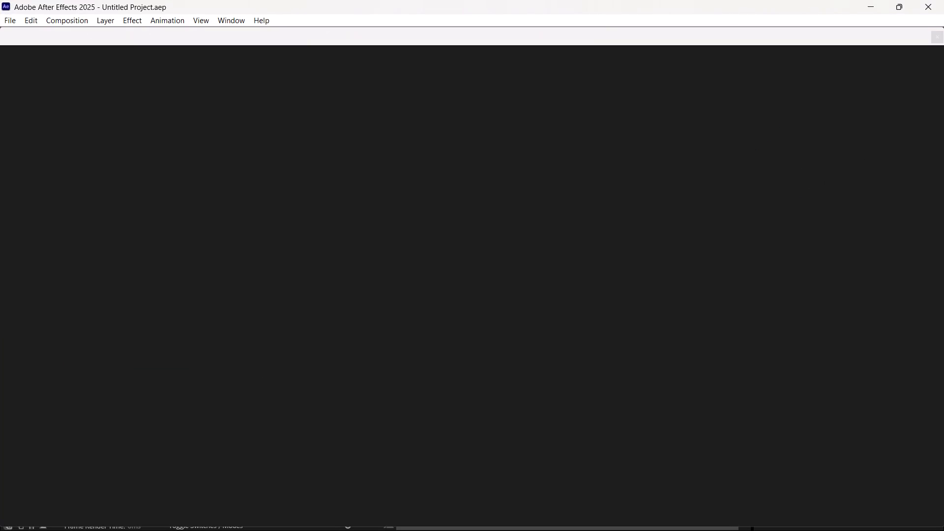
# Preview the light-bulb animation in the Lines composition and collapse the Glow layer.
pyautogui.click(244, 246)
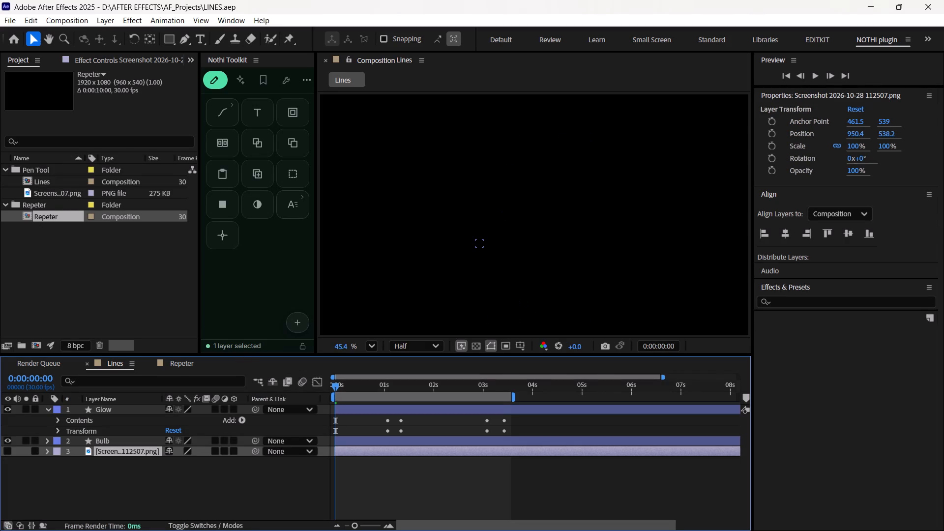
pyautogui.scroll(-2, 229, 263)
pyautogui.scroll(-1, 131, 417)
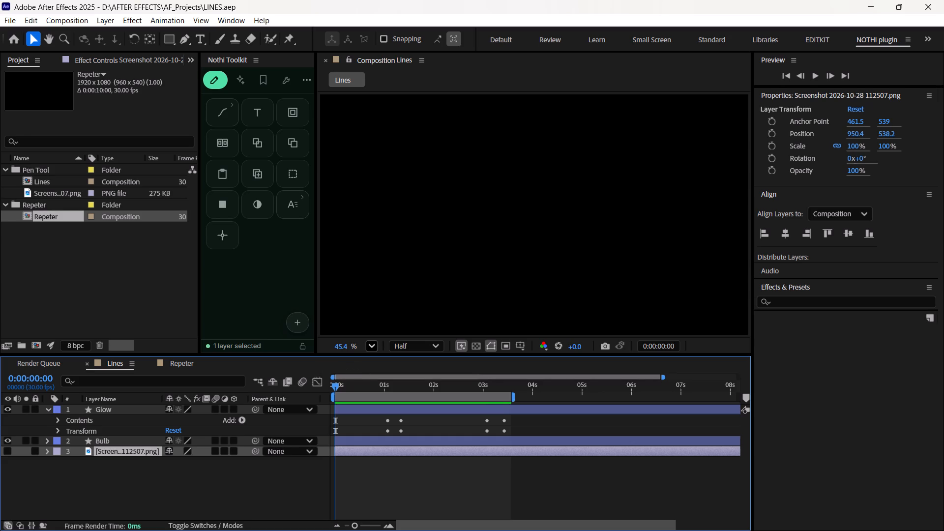
pyautogui.press('space')
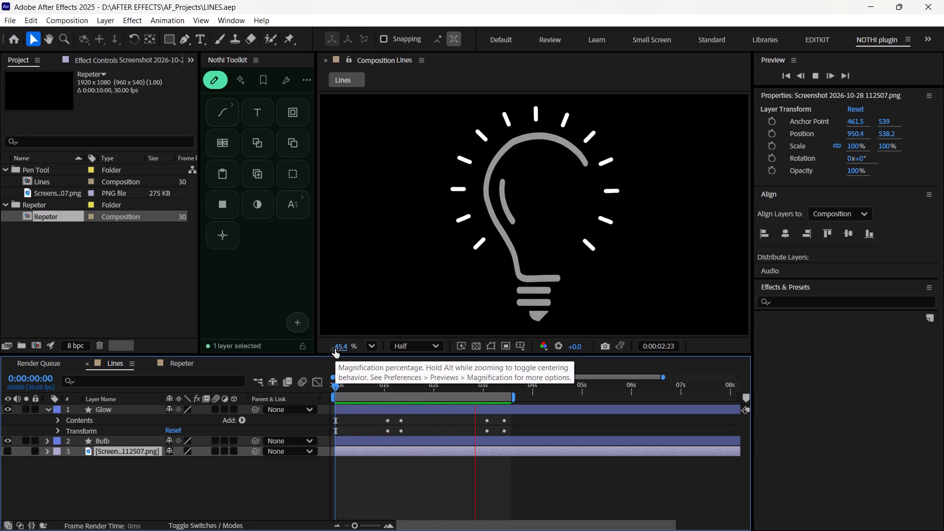
pyautogui.press('space')
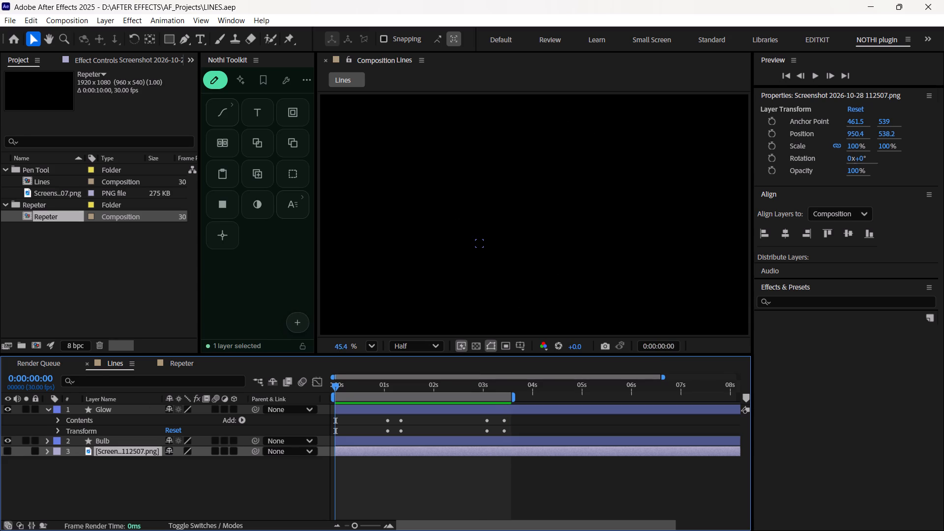
pyautogui.click(49, 407)
# Open the Repeter composition, collapse Shape Layer 1 and preview its radial line animation from the start.
pyautogui.click(186, 356)
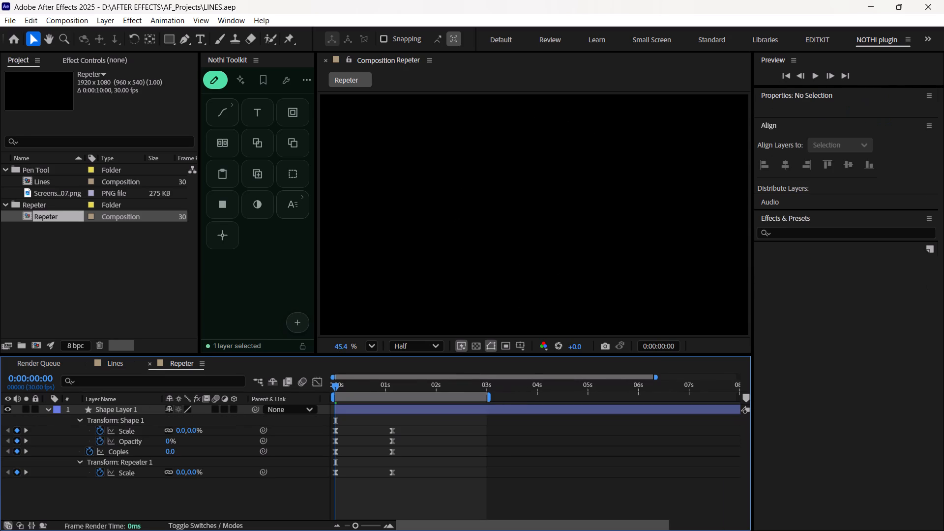
pyautogui.click(44, 409)
pyautogui.press('space')
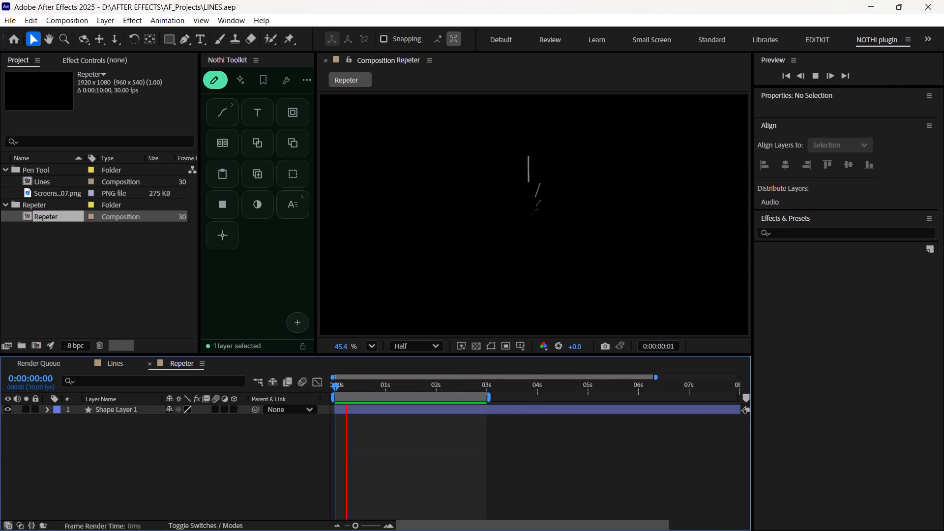
pyautogui.press('space')
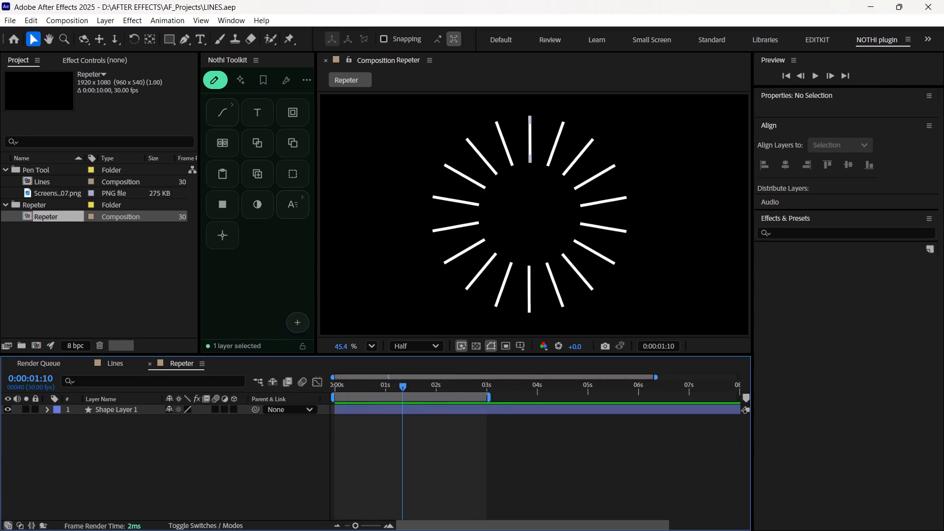
pyautogui.moveTo(398, 386); pyautogui.dragTo(295, 400)
pyautogui.press('space')
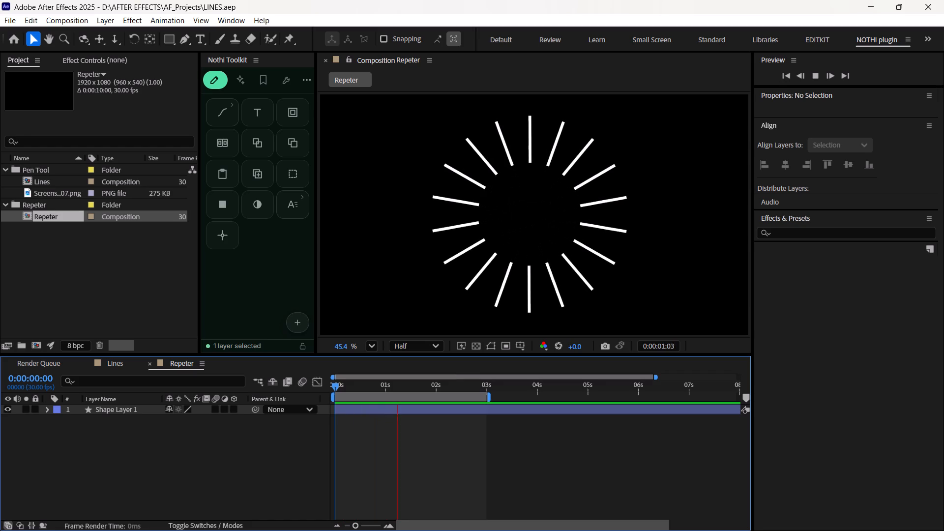
pyautogui.press('space')
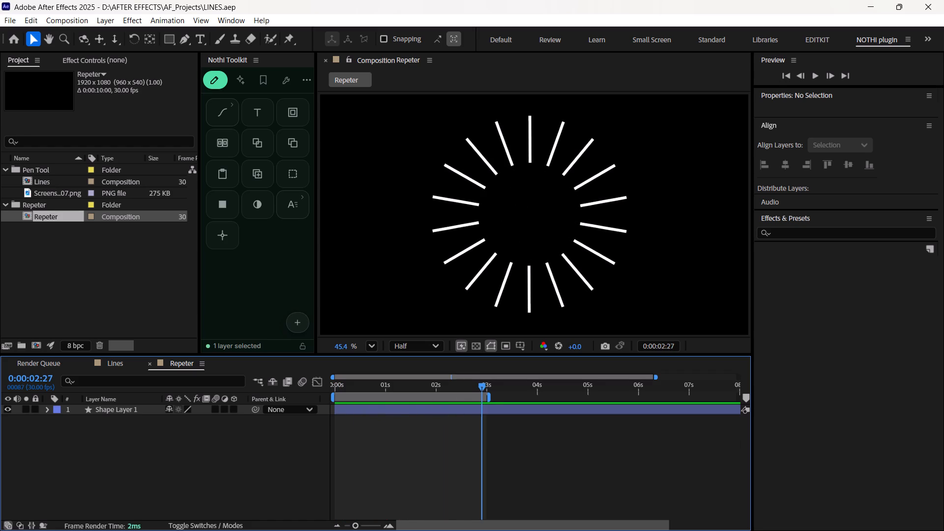
# Extend the end of the Repeter work area to about 5 seconds and replay the animation from the start.
pyautogui.moveTo(490, 396); pyautogui.dragTo(542, 407)
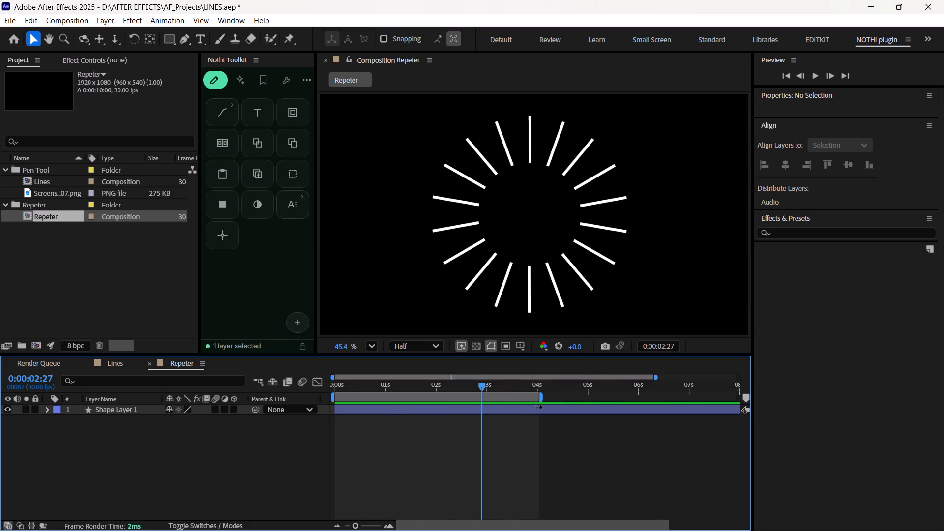
pyautogui.moveTo(542, 407); pyautogui.dragTo(588, 396)
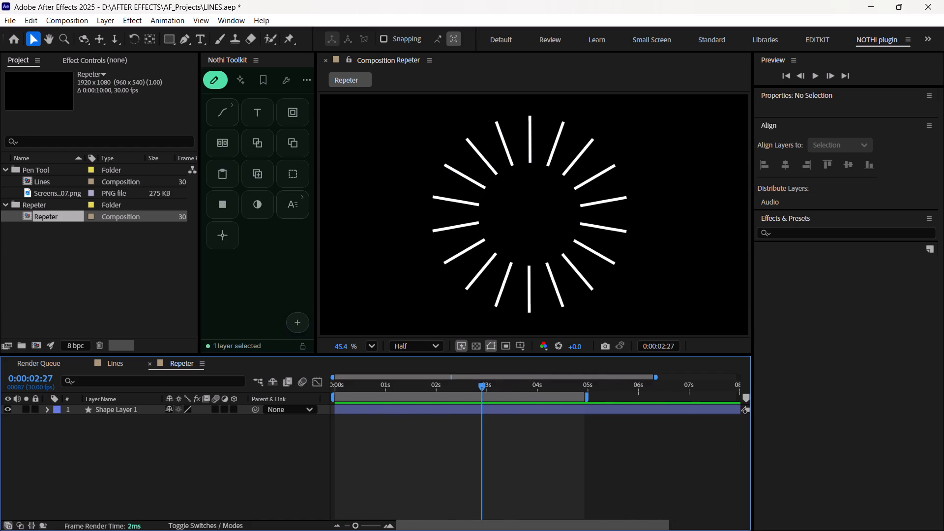
pyautogui.moveTo(483, 385); pyautogui.dragTo(232, 421)
pyautogui.press('space')
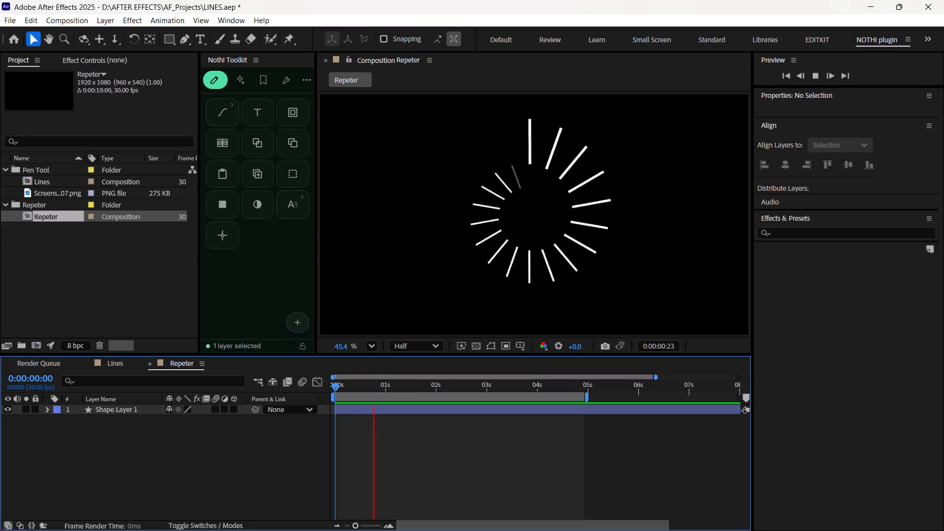
pyautogui.press('space')
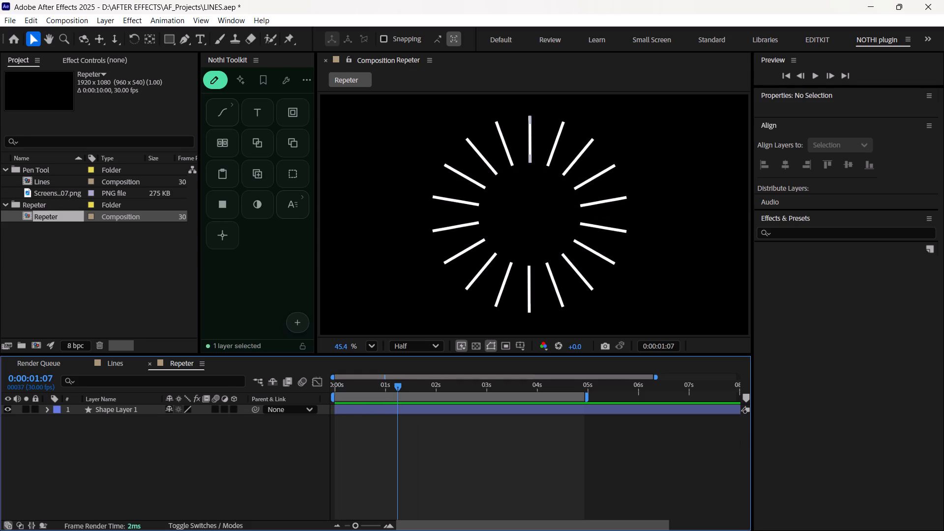
# Hide Shape Layer 1 and return the current time to 0:00:00:00.
pyautogui.doubleClick(48, 408)
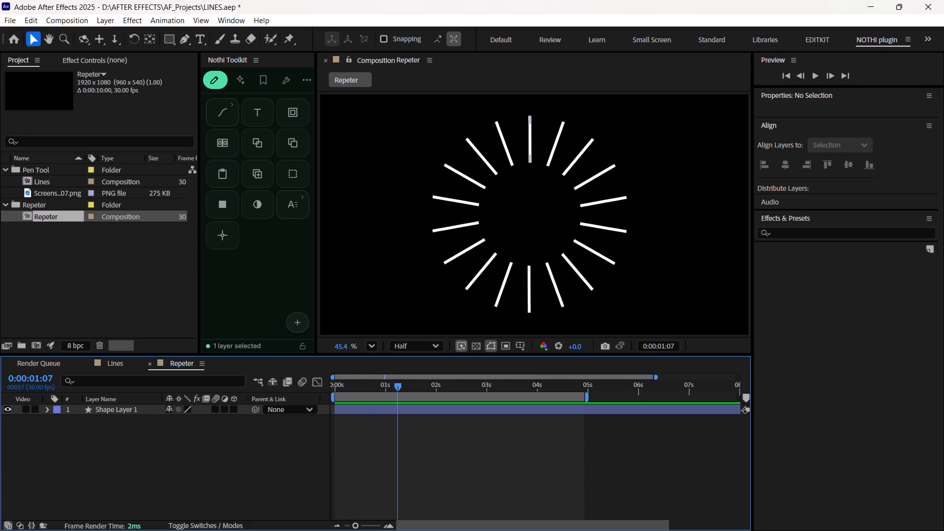
pyautogui.click(10, 413)
pyautogui.moveTo(396, 385); pyautogui.dragTo(241, 399)
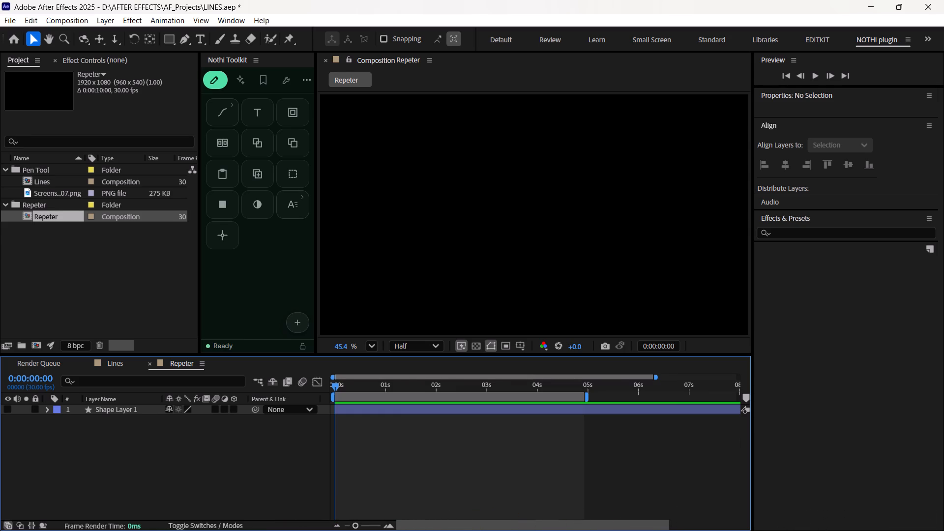
# Draw a five-sided polygon with the Polygon tool in the composition's upper-left area, outer radius about 175, rotated about 135°.
pyautogui.click(171, 40)
pyautogui.click(171, 40)
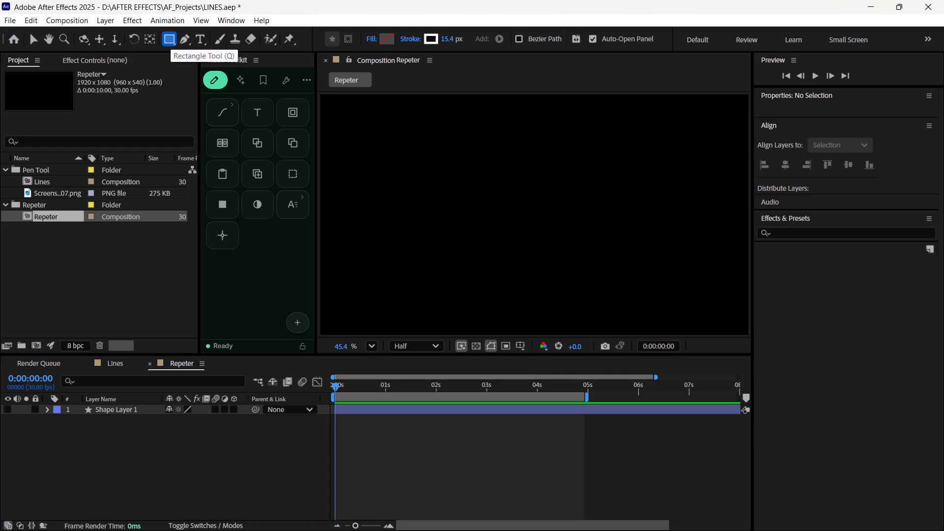
pyautogui.click(171, 40)
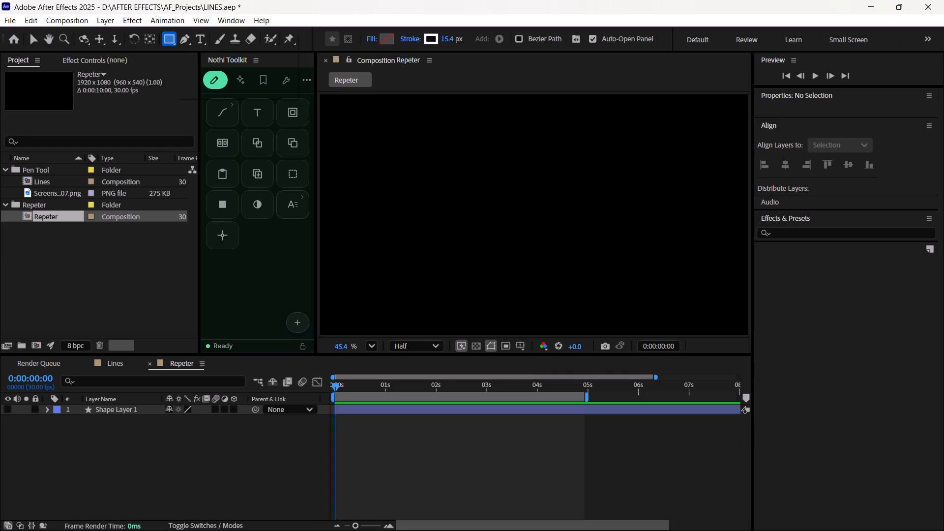
pyautogui.click(218, 77)
pyautogui.moveTo(428, 147); pyautogui.dragTo(445, 170)
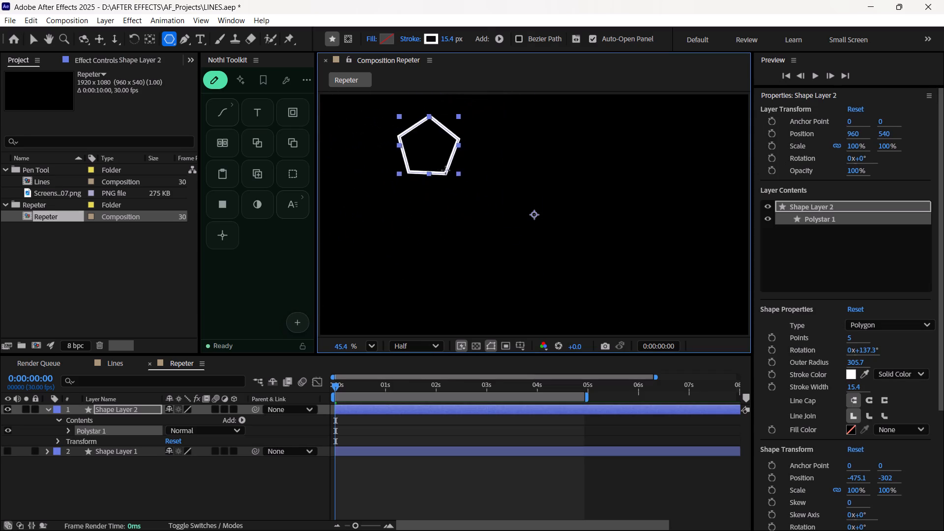
pyautogui.moveTo(445, 170); pyautogui.dragTo(456, 175)
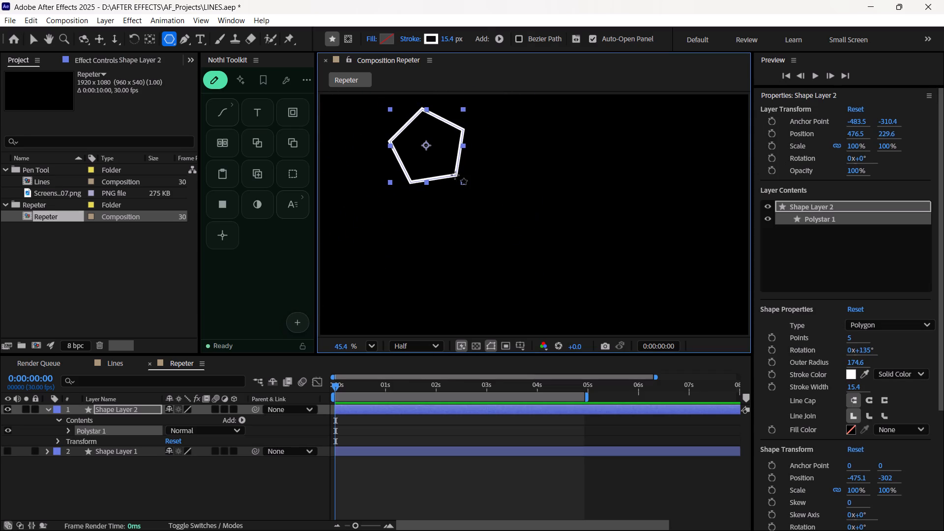
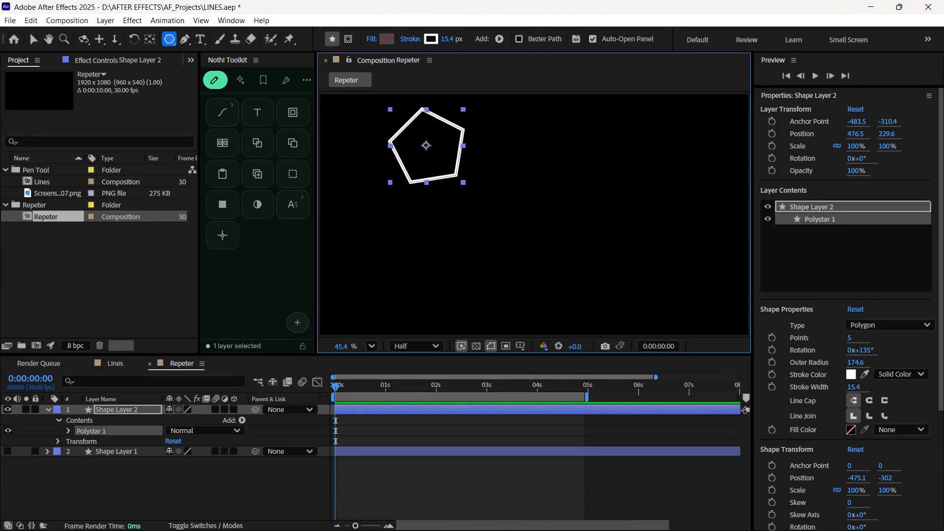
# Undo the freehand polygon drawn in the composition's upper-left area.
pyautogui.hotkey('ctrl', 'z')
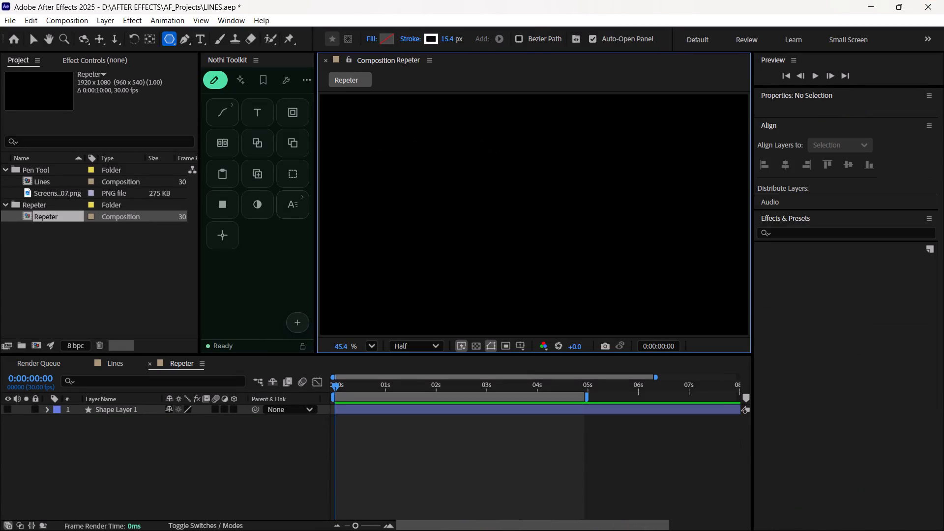
# Create a full-height five-sided polygon centred in the Repeter composition, with outer radius 540 and no rotation.
pyautogui.click(166, 39)
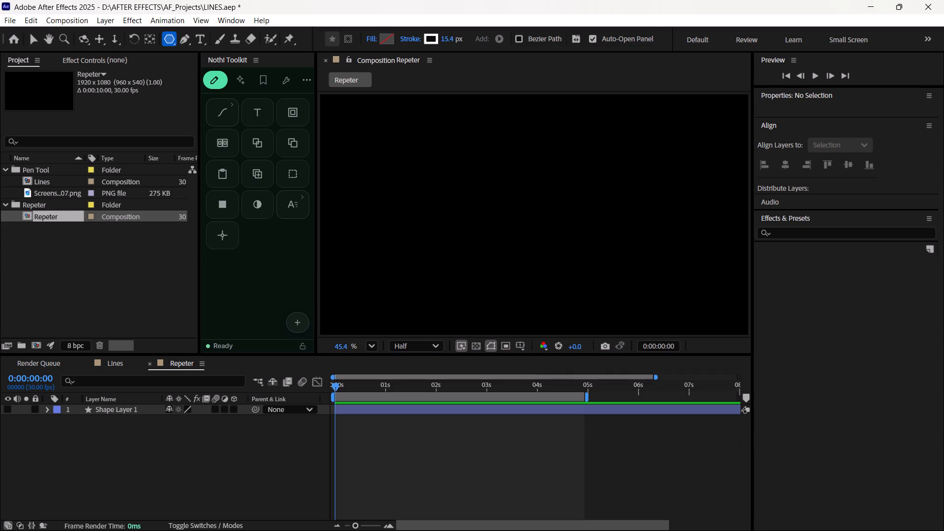
pyautogui.click(166, 39)
pyautogui.doubleClick(166, 39)
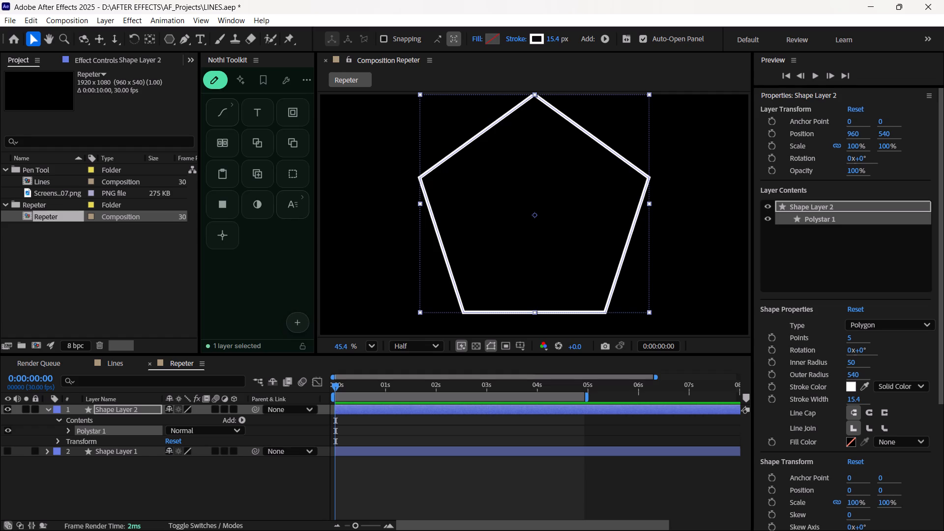
# Scale the polygon down proportionally about its centre to slightly under half its size.
pyautogui.moveTo(648, 311); pyautogui.dragTo(601, 270)
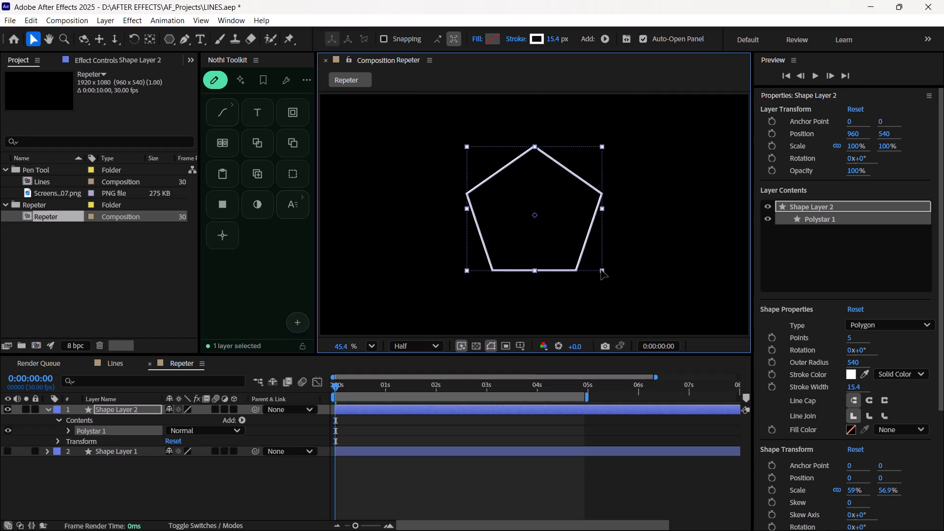
pyautogui.moveTo(601, 270); pyautogui.dragTo(582, 256)
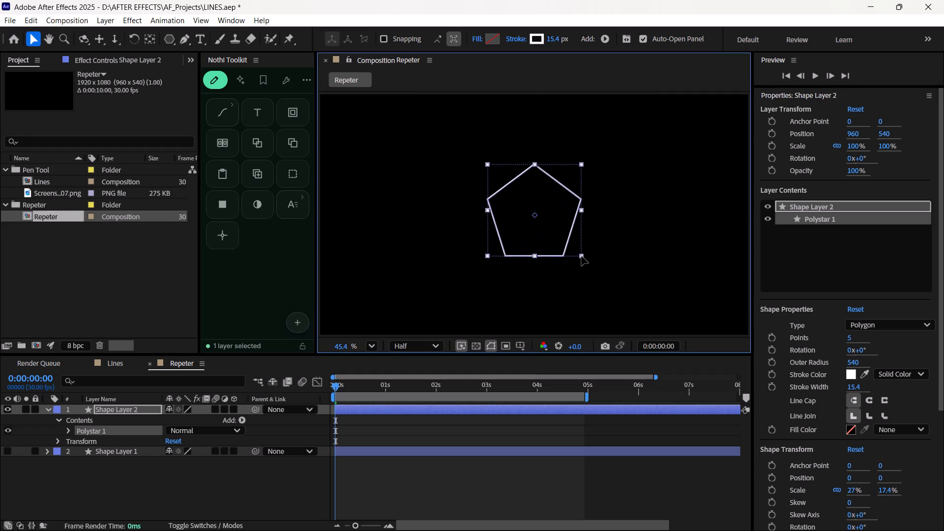
pyautogui.moveTo(582, 256); pyautogui.dragTo(585, 259)
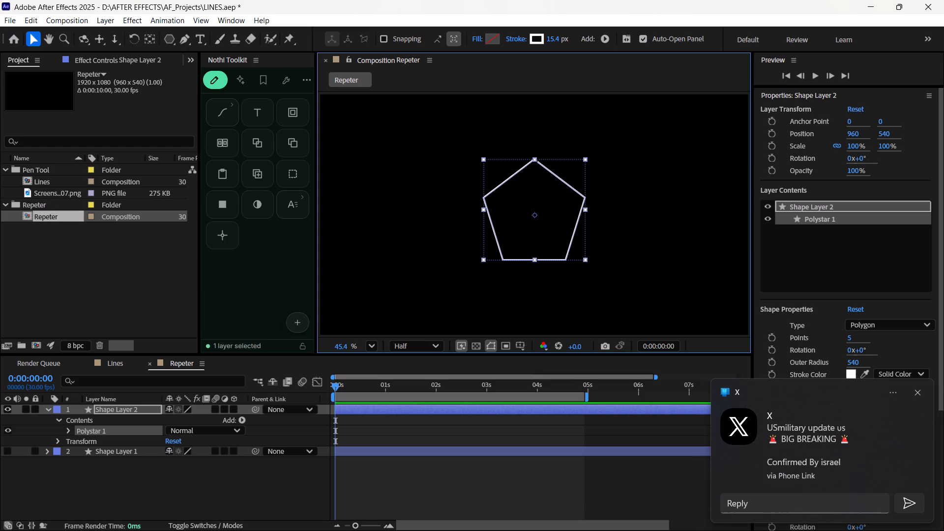
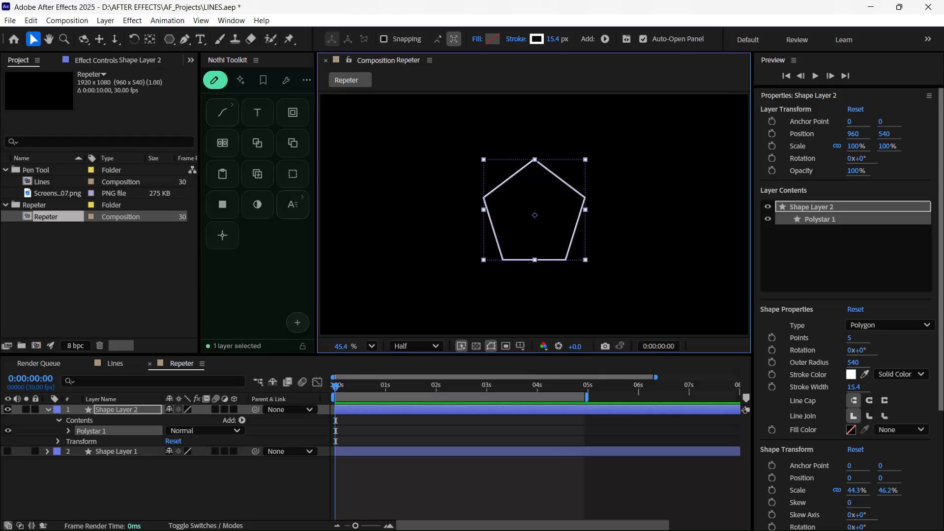
# Minimise the project window and open Notepad through a desktop search for "no".
pyautogui.click(878, 0)
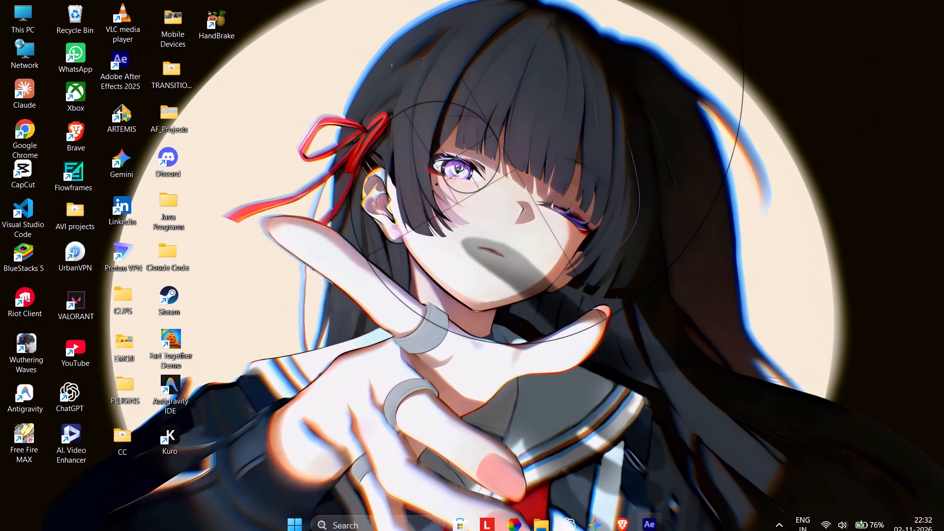
pyautogui.click(356, 519)
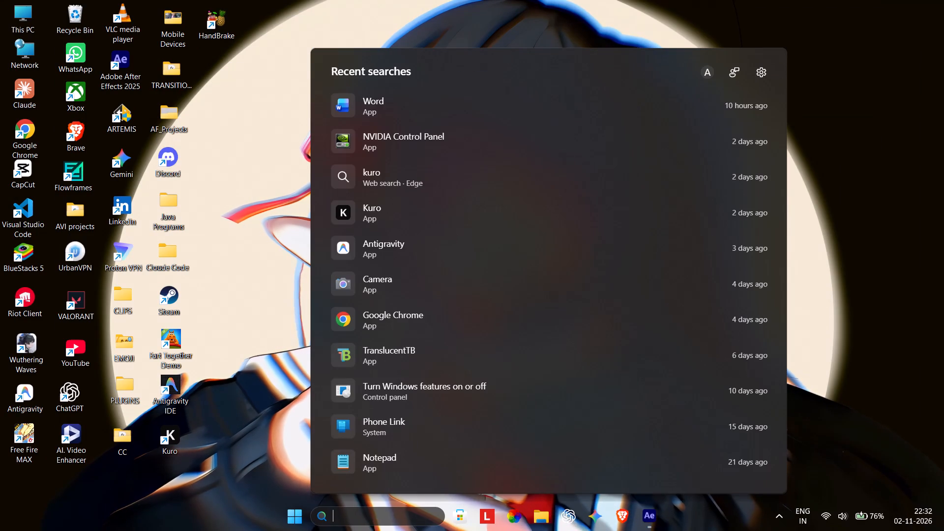
pyautogui.write('no')
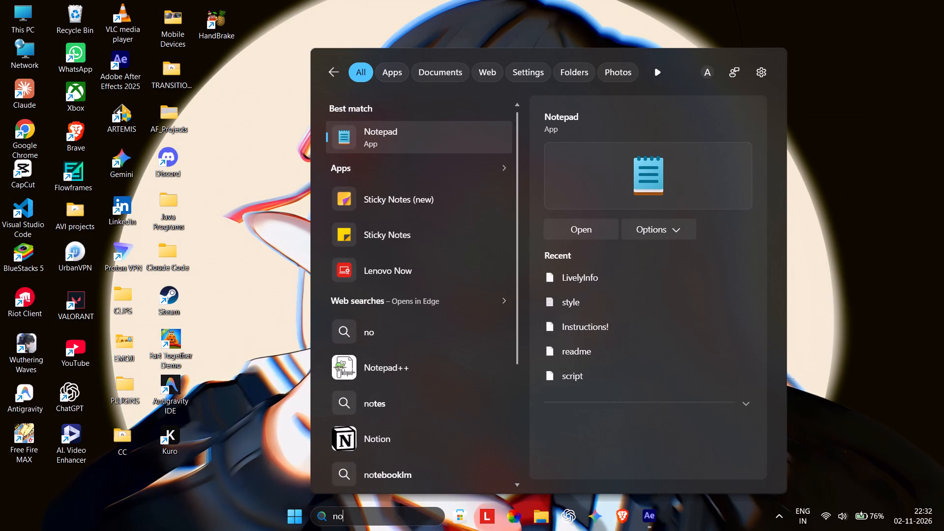
pyautogui.click(582, 237)
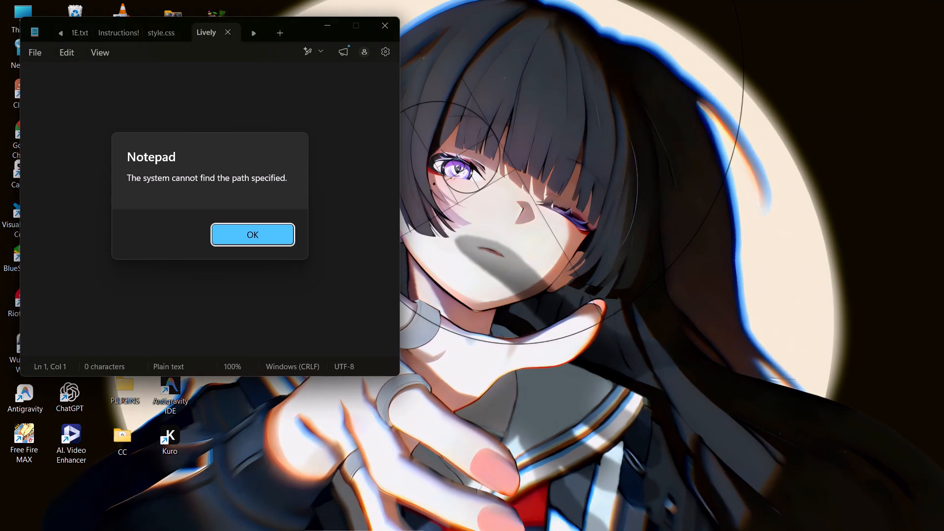
pyautogui.click(243, 242)
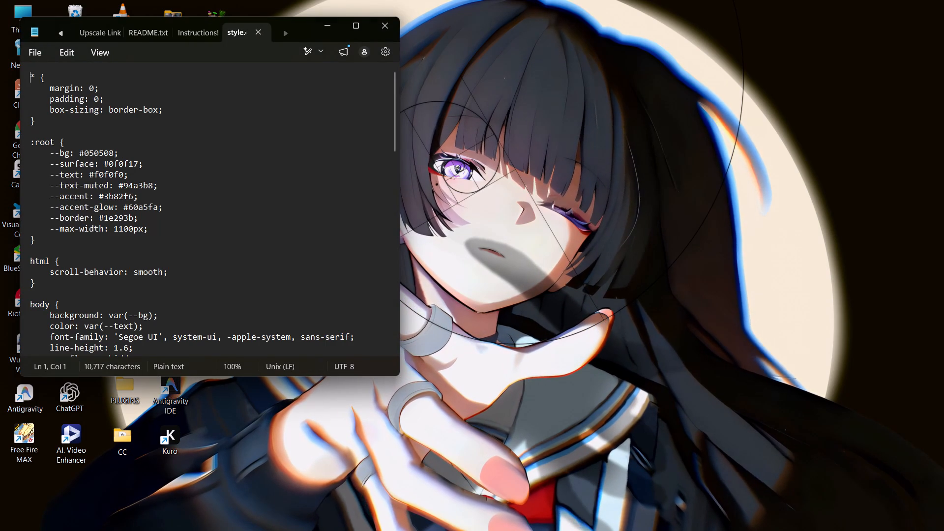
# Close the style.css, Instructions, README and Upscale Link documents in Notepad, leaving an empty untitled document.
pyautogui.click(247, 33)
pyautogui.click(219, 30)
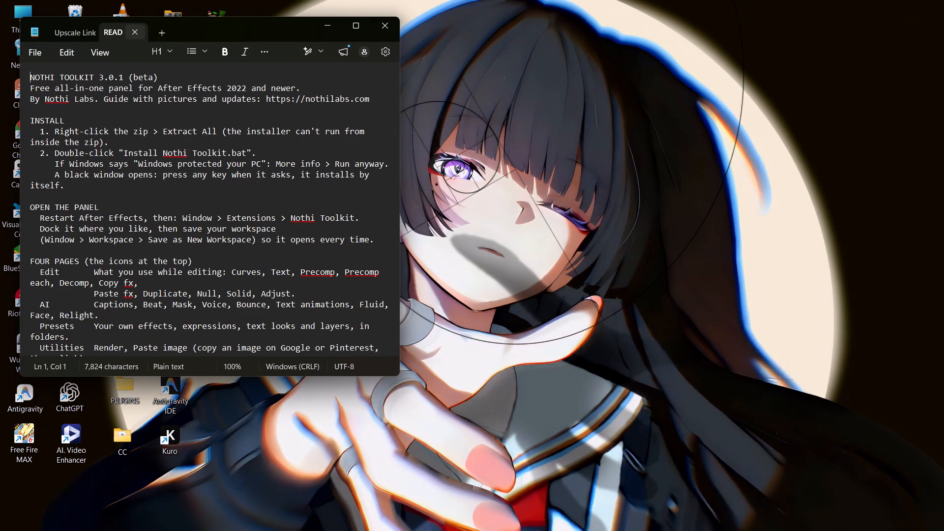
pyautogui.click(139, 33)
pyautogui.click(210, 29)
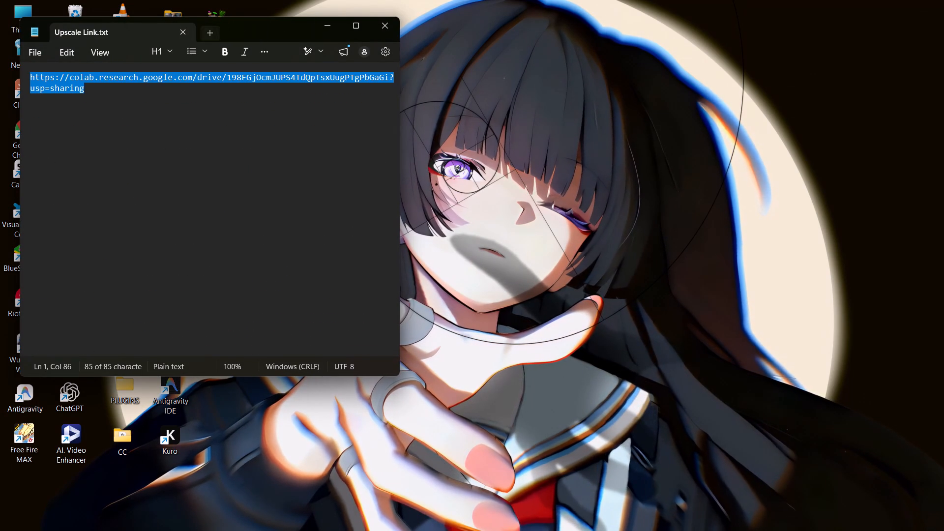
pyautogui.click(119, 28)
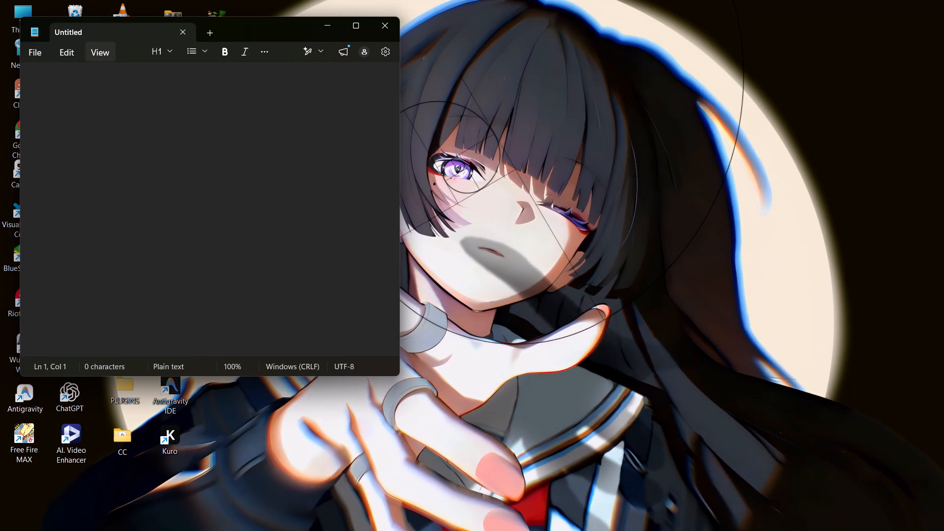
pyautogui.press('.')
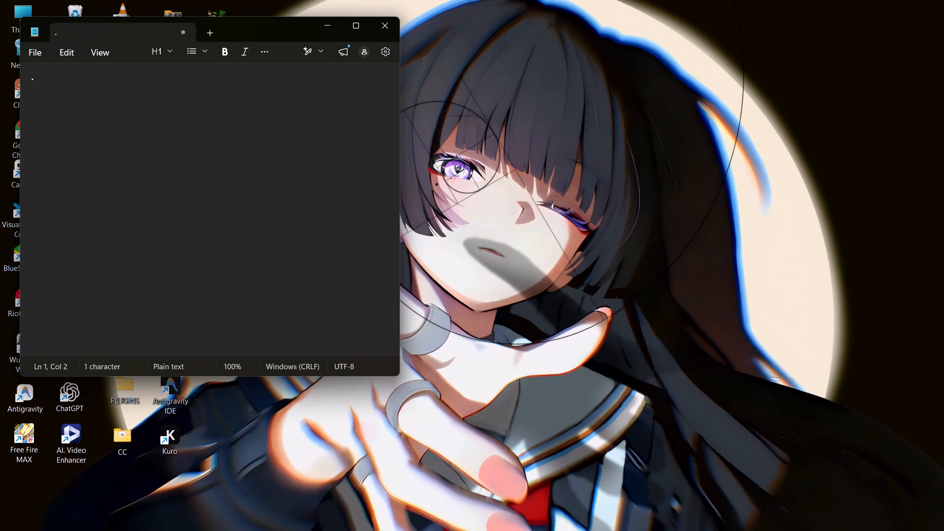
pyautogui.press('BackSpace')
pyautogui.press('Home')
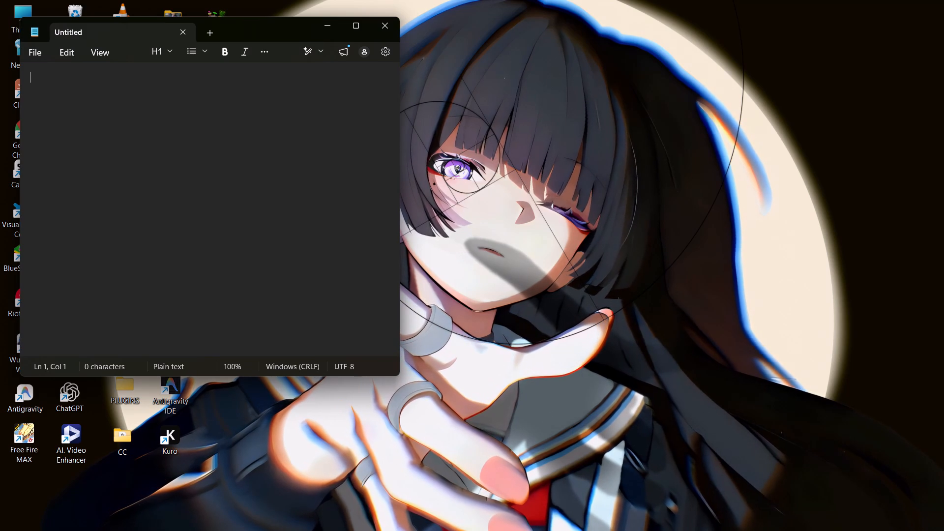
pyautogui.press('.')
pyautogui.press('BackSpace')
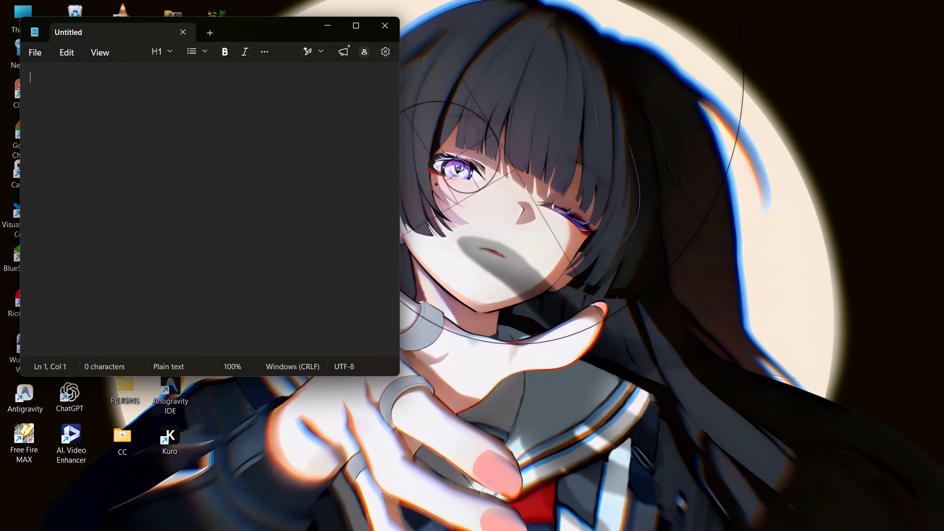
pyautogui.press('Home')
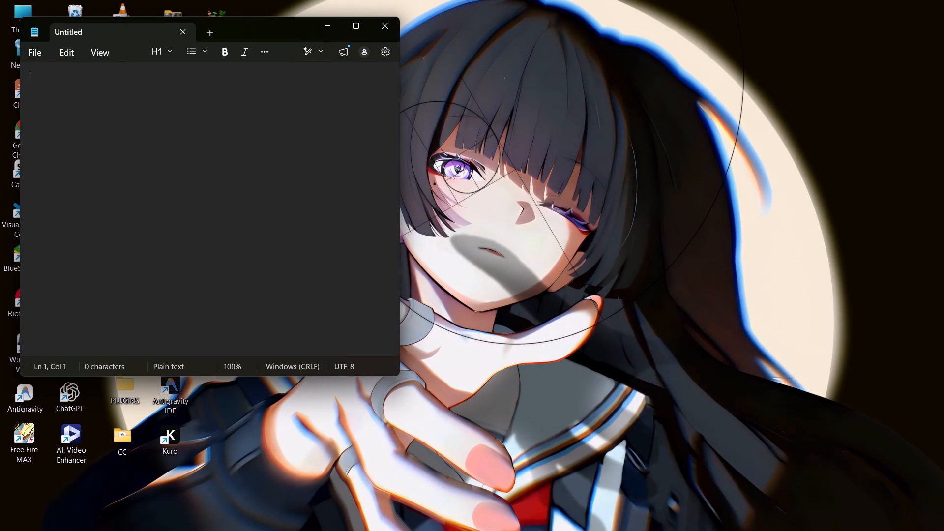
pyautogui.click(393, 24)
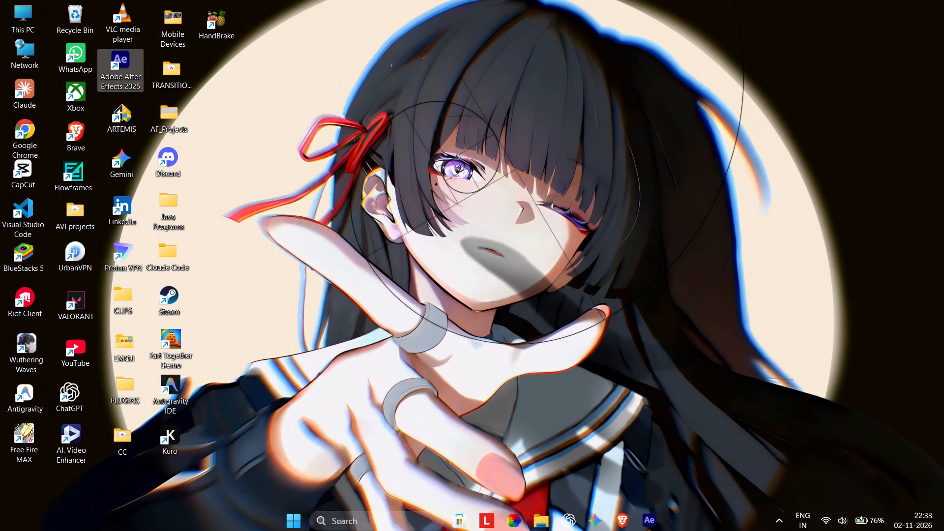
# Switch back to After Effects and set the Polystar 1 path's points to 3, making the polygon a triangle.
pyautogui.click(649, 511)
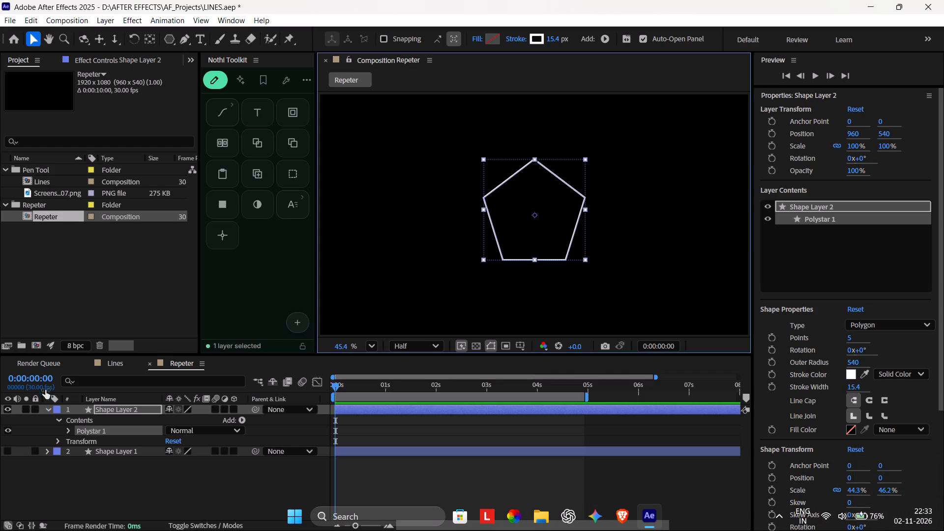
pyautogui.click(59, 421)
pyautogui.click(55, 419)
pyautogui.click(65, 427)
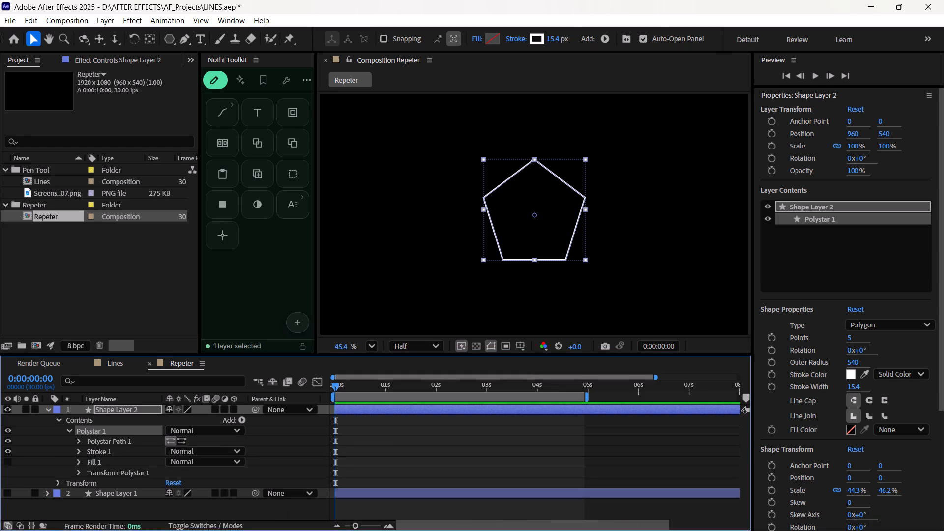
pyautogui.click(80, 441)
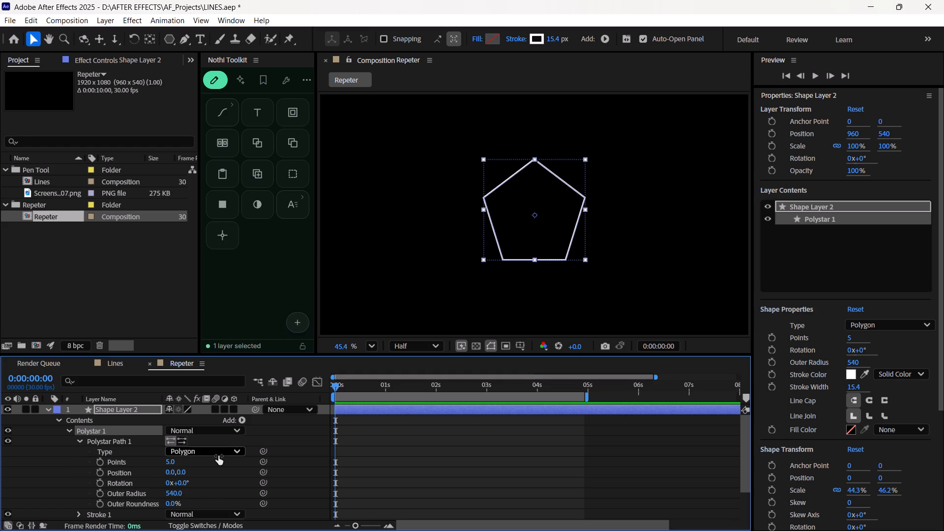
pyautogui.moveTo(172, 464); pyautogui.dragTo(86, 478)
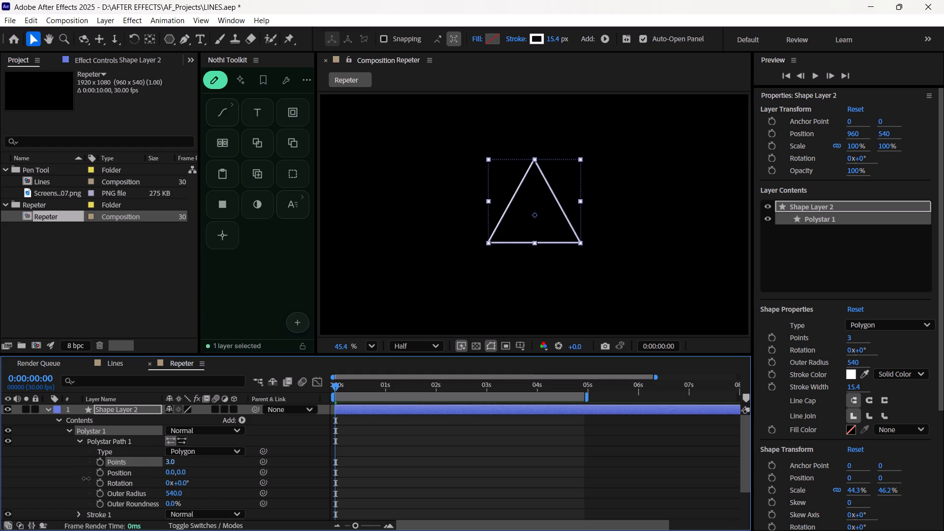
pyautogui.moveTo(86, 478); pyautogui.dragTo(41, 488)
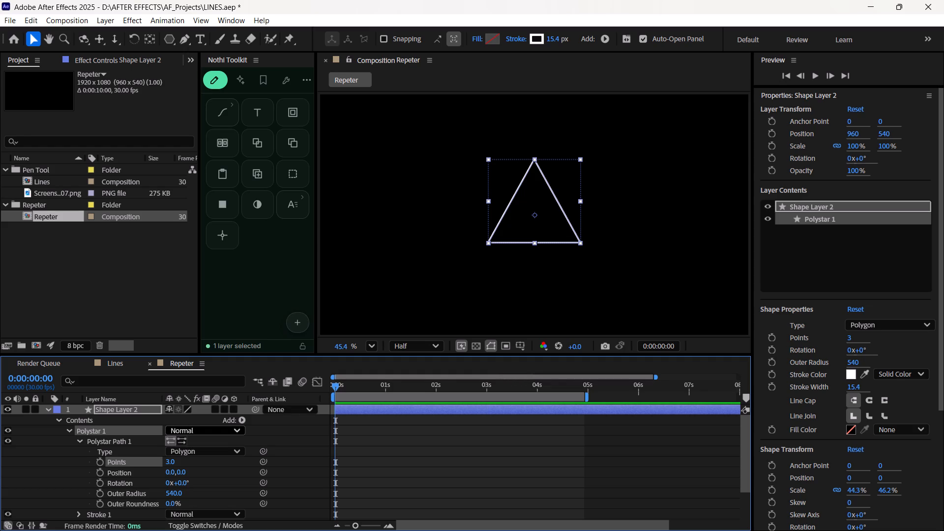
pyautogui.click(77, 441)
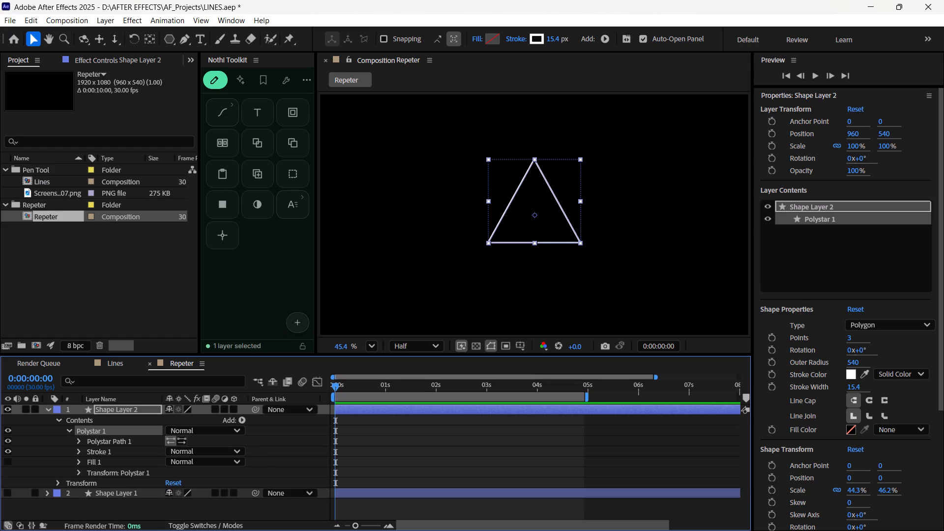
# Expand the Polystar 1 transform properties and add a Repeater to Shape Layer 2 at the layer's contents level.
pyautogui.click(76, 474)
pyautogui.scroll(-1, 98, 469)
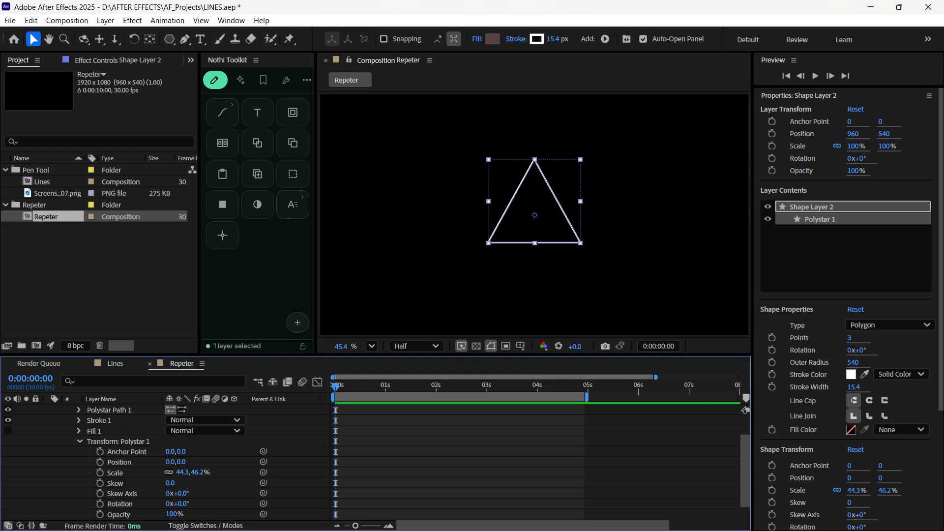
pyautogui.scroll(5, 97, 441)
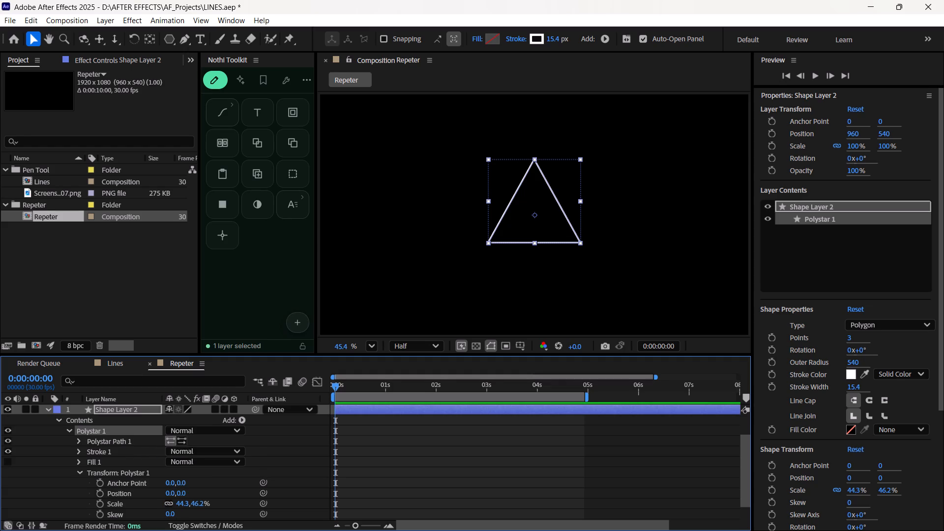
pyautogui.click(136, 409)
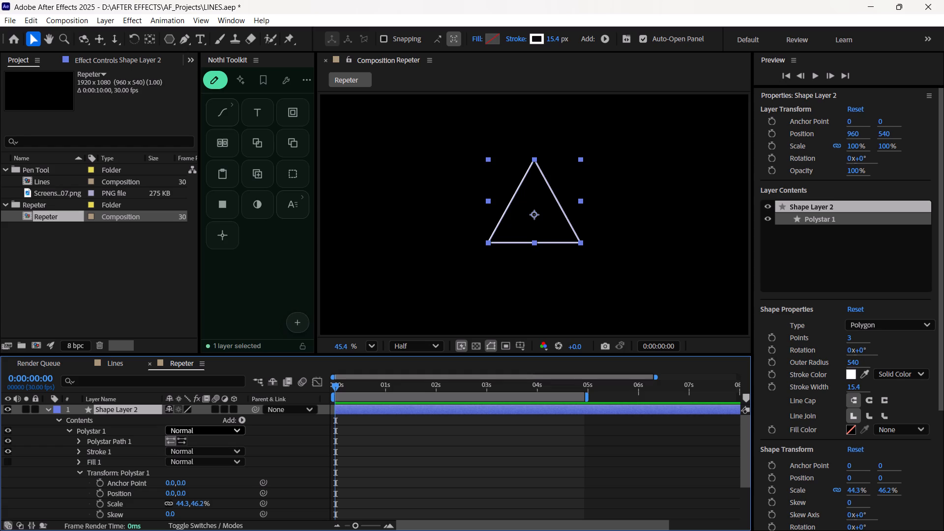
pyautogui.scroll(-3, 188, 465)
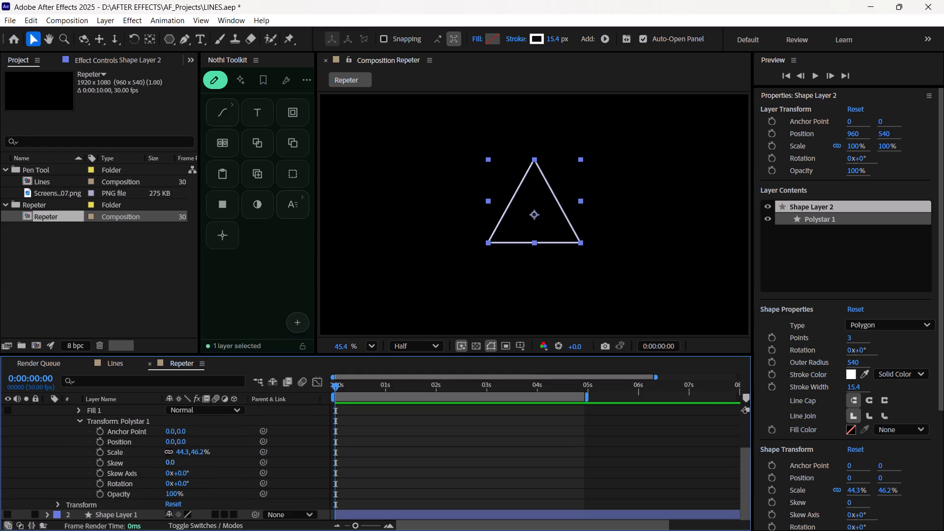
pyautogui.click(146, 420)
pyautogui.scroll(5, 143, 456)
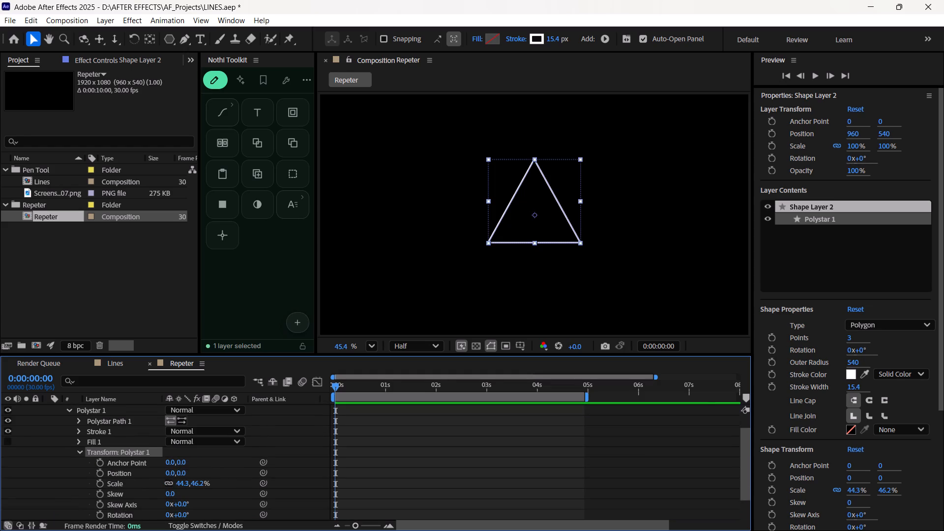
pyautogui.click(149, 409)
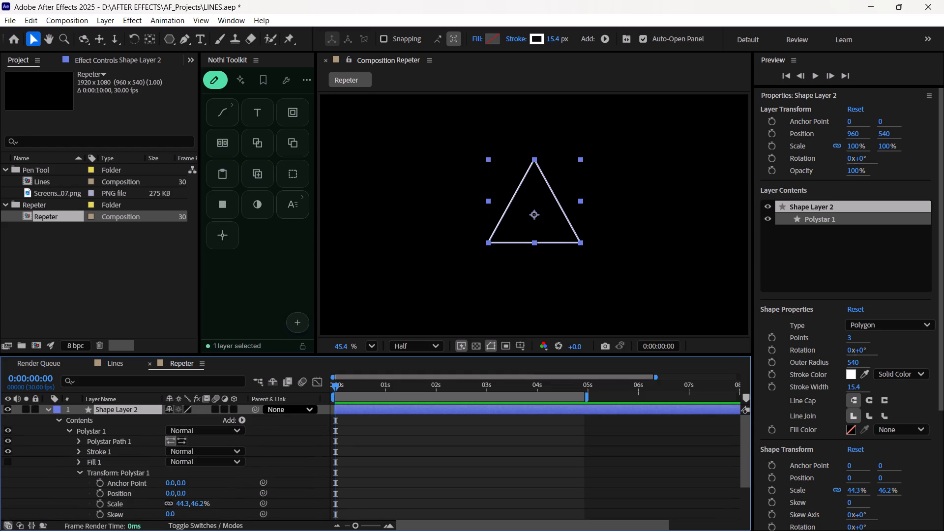
pyautogui.click(239, 422)
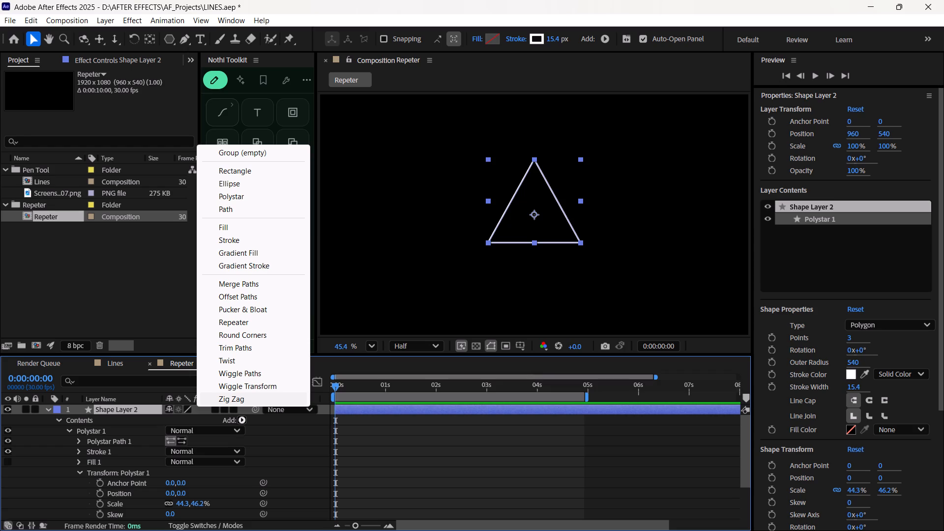
pyautogui.doubleClick(140, 408)
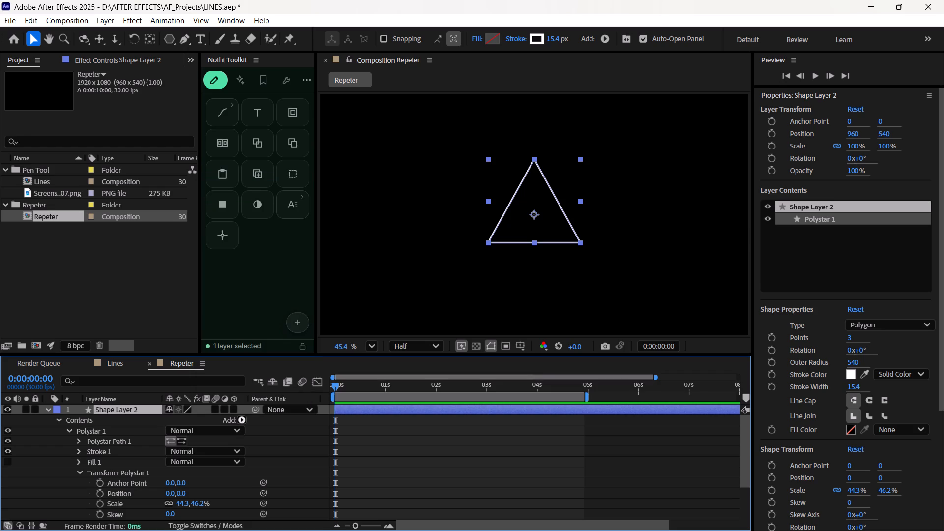
pyautogui.click(242, 421)
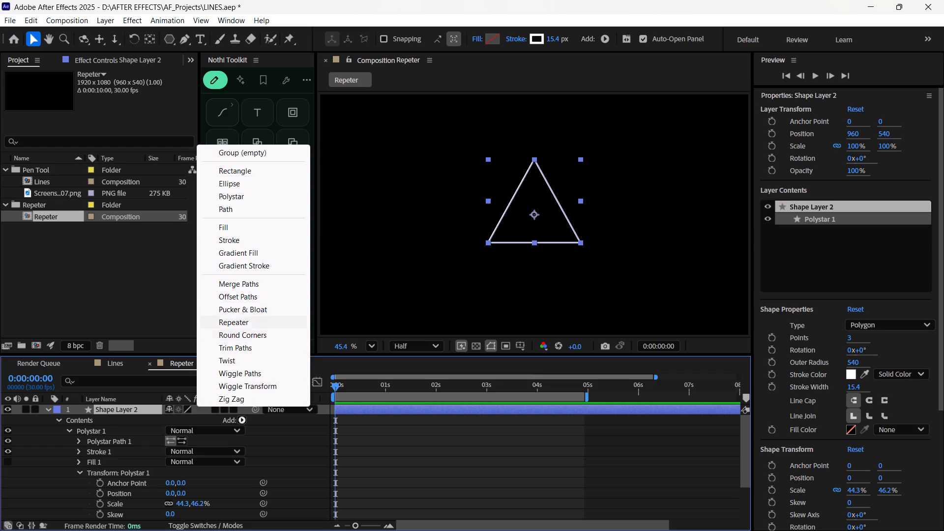
pyautogui.click(233, 324)
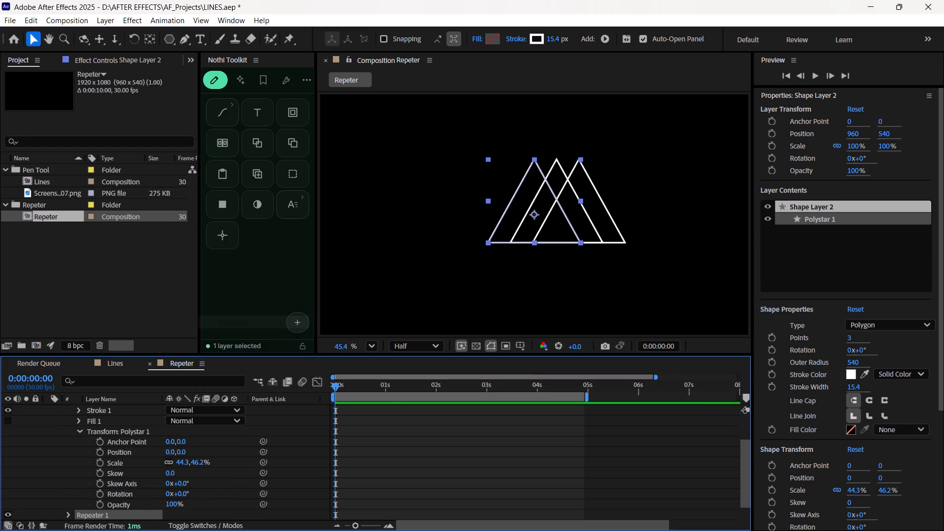
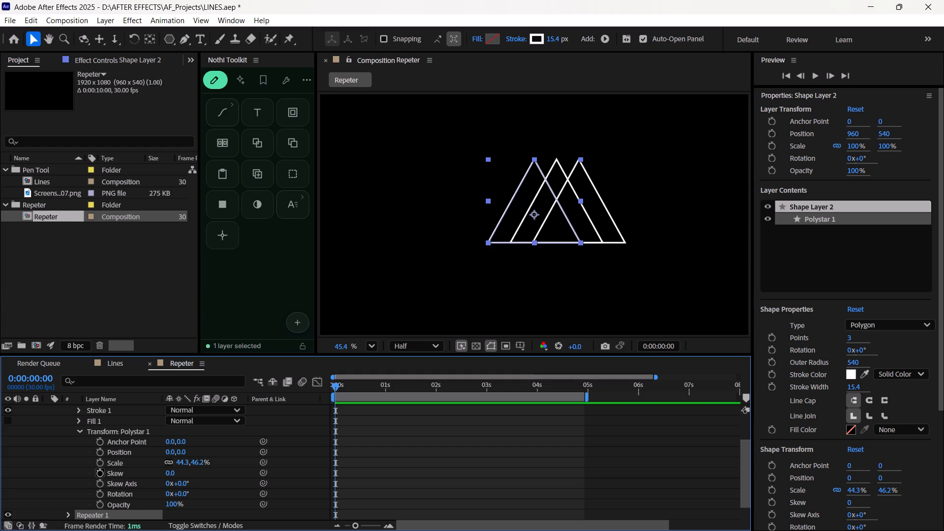
# Collapse the Polystar 1 transform, expand Repeater 1 on Shape Layer 2, and set its copies to 10.
pyautogui.scroll(-3, 142, 448)
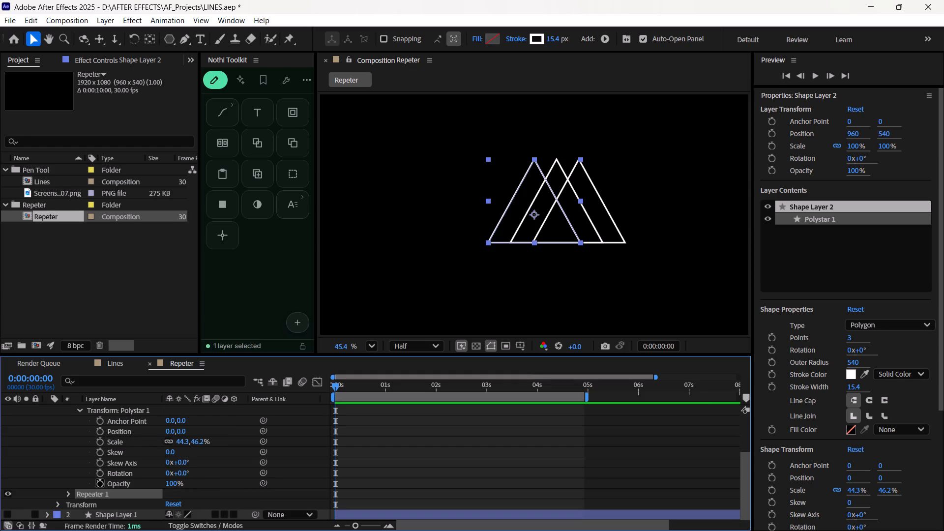
pyautogui.scroll(3, 79, 471)
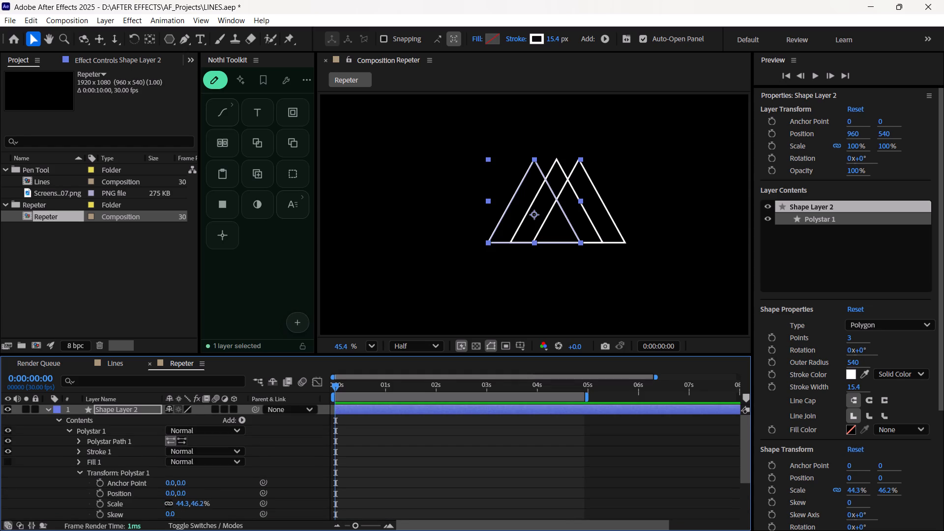
pyautogui.click(74, 470)
pyautogui.click(72, 480)
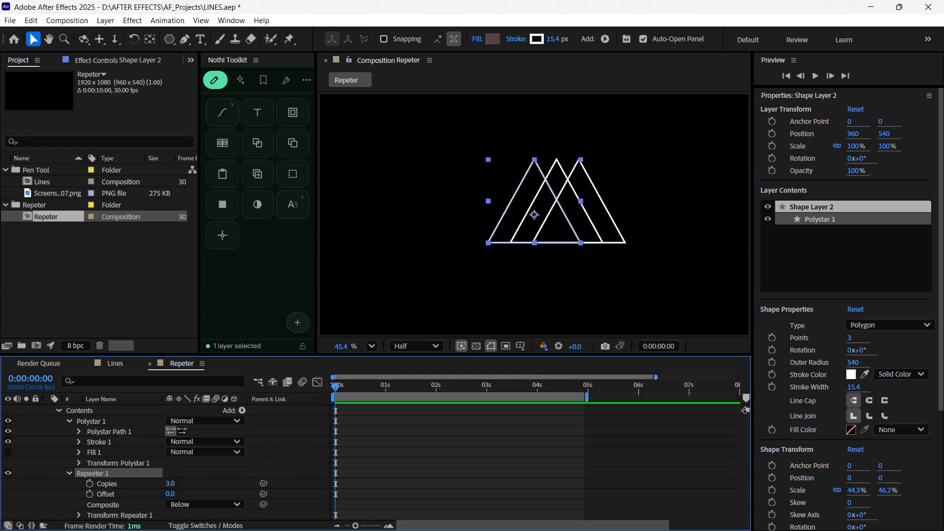
pyautogui.scroll(-2, 110, 477)
pyautogui.click(172, 461)
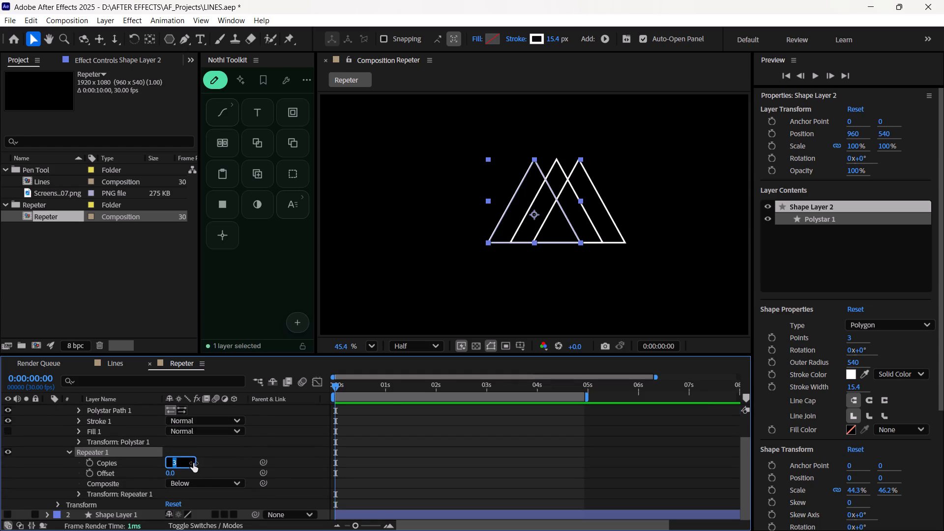
pyautogui.press('BackSpace')
pyautogui.write('10')
pyautogui.press('Return')
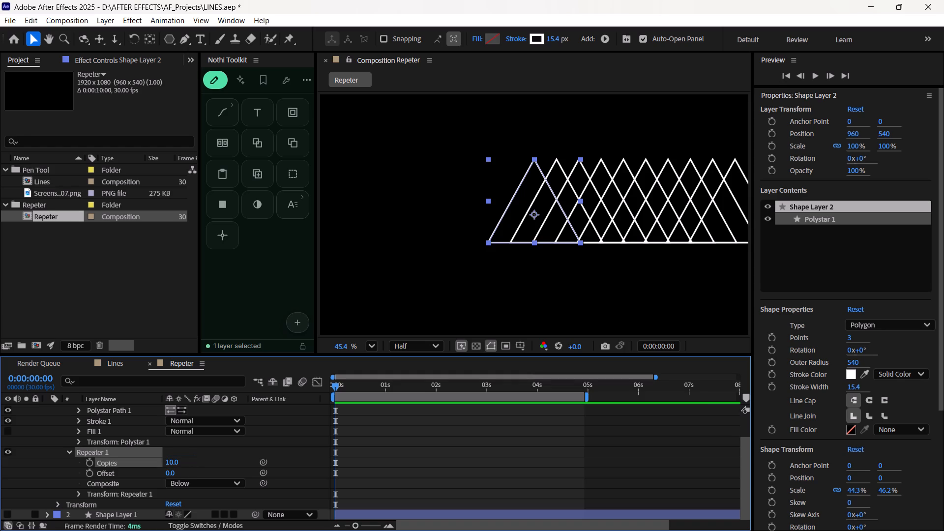
# Expand the Repeater 1 transform properties and set the horizontal position offset of the copies to 0.
pyautogui.click(80, 495)
pyautogui.scroll(-1, 82, 495)
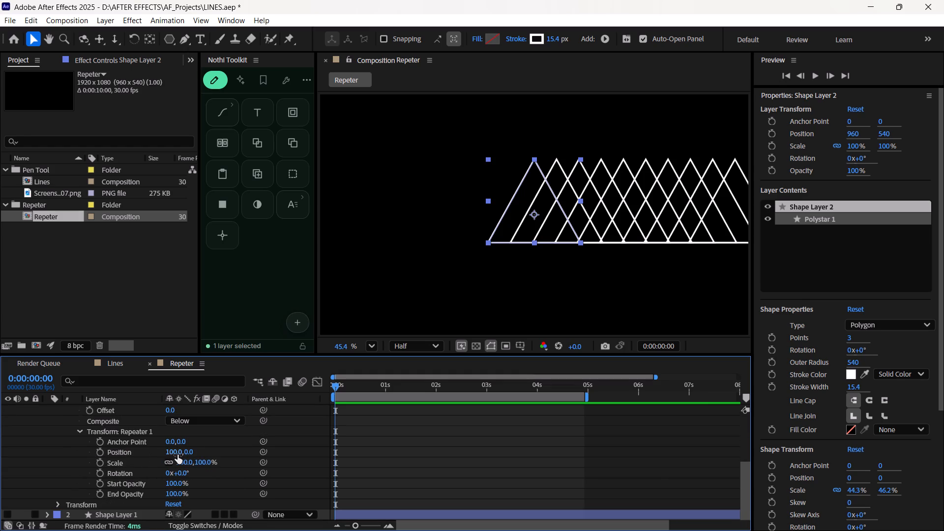
pyautogui.moveTo(177, 454); pyautogui.dragTo(120, 462)
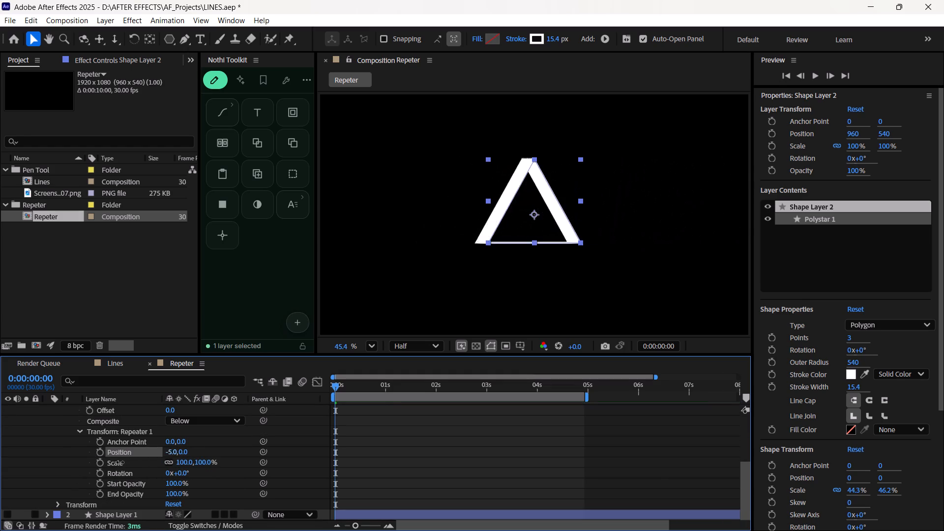
pyautogui.moveTo(120, 462); pyautogui.dragTo(163, 456)
pyautogui.click(175, 451)
pyautogui.press('BackSpace')
pyautogui.press('0')
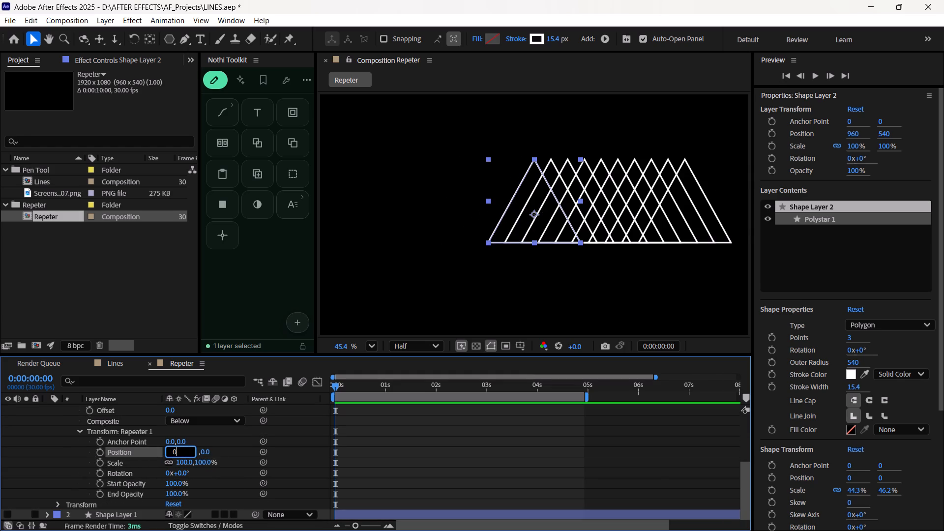
pyautogui.press('Return')
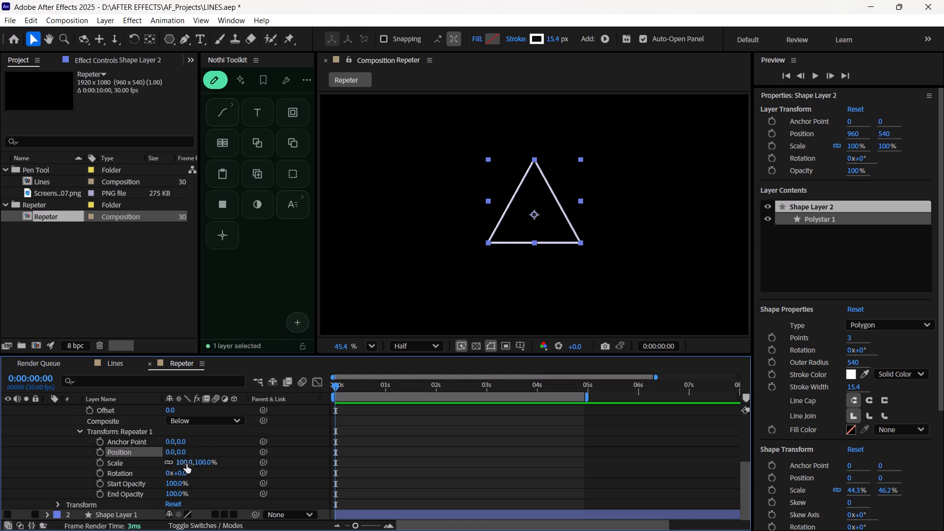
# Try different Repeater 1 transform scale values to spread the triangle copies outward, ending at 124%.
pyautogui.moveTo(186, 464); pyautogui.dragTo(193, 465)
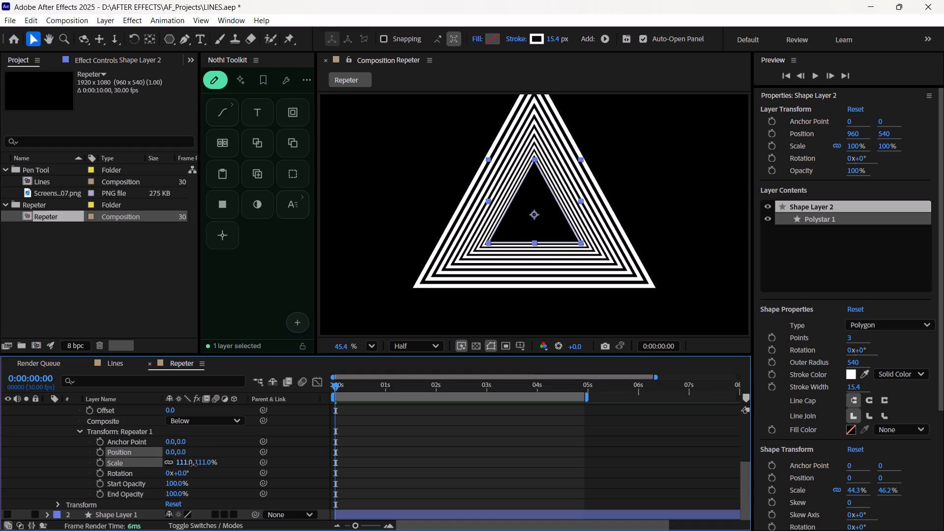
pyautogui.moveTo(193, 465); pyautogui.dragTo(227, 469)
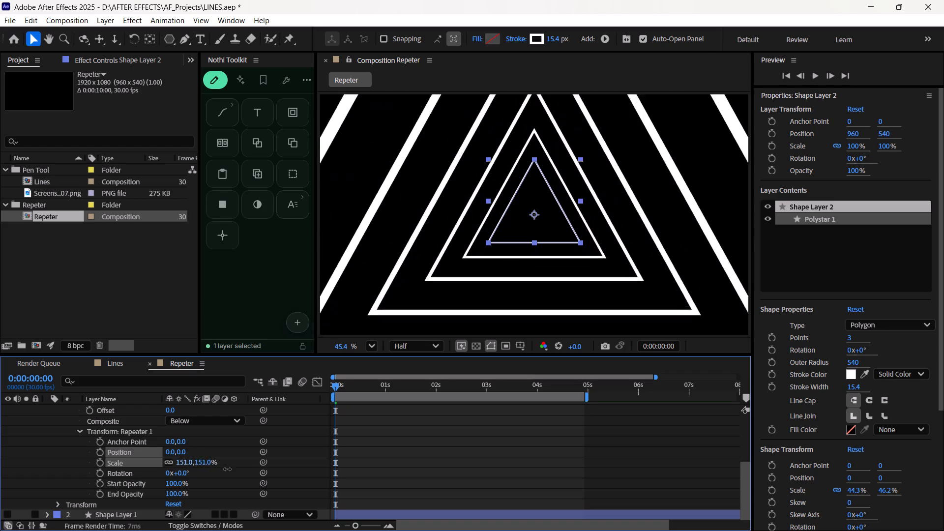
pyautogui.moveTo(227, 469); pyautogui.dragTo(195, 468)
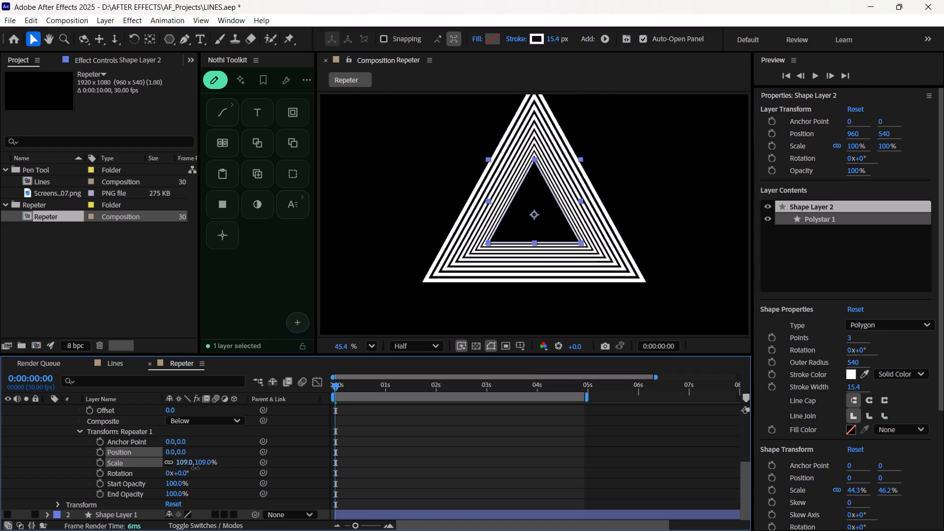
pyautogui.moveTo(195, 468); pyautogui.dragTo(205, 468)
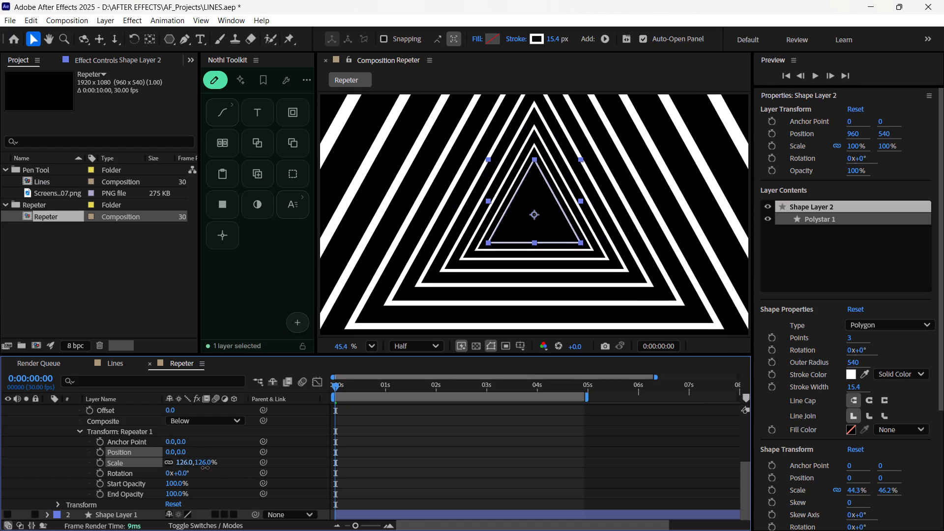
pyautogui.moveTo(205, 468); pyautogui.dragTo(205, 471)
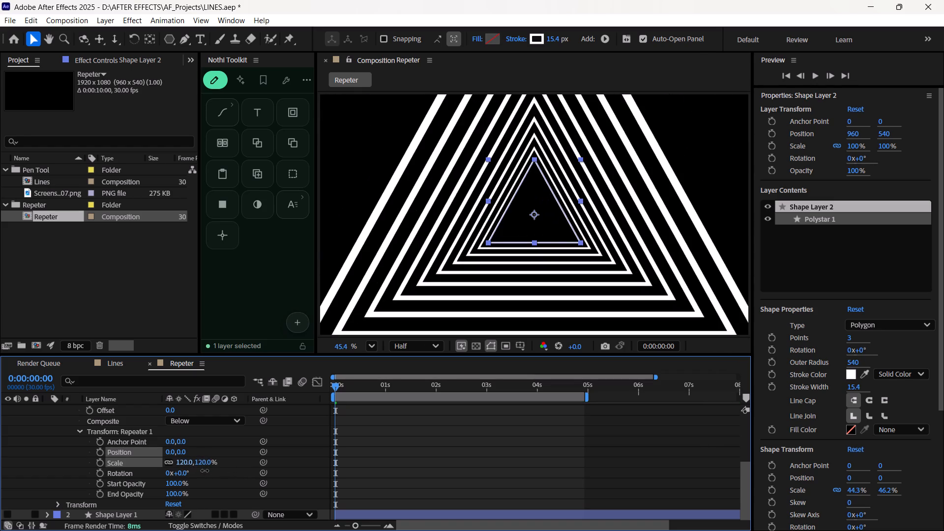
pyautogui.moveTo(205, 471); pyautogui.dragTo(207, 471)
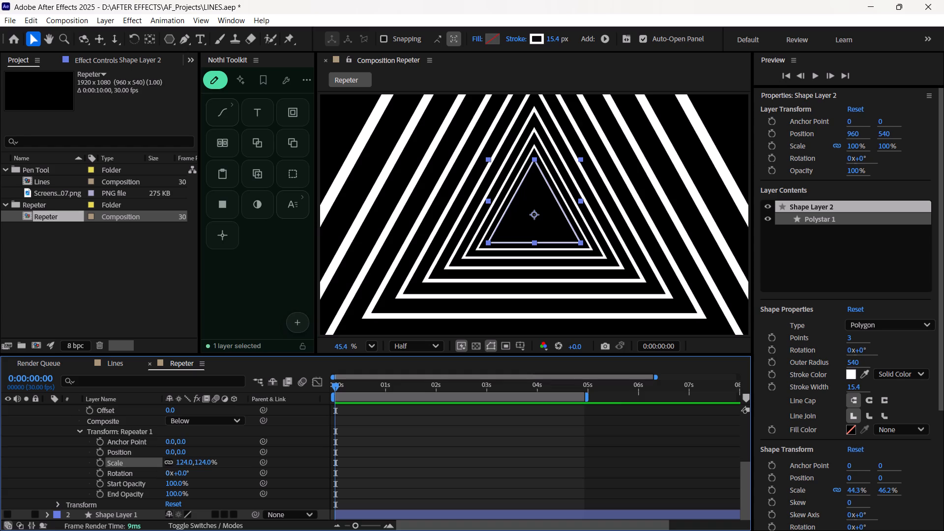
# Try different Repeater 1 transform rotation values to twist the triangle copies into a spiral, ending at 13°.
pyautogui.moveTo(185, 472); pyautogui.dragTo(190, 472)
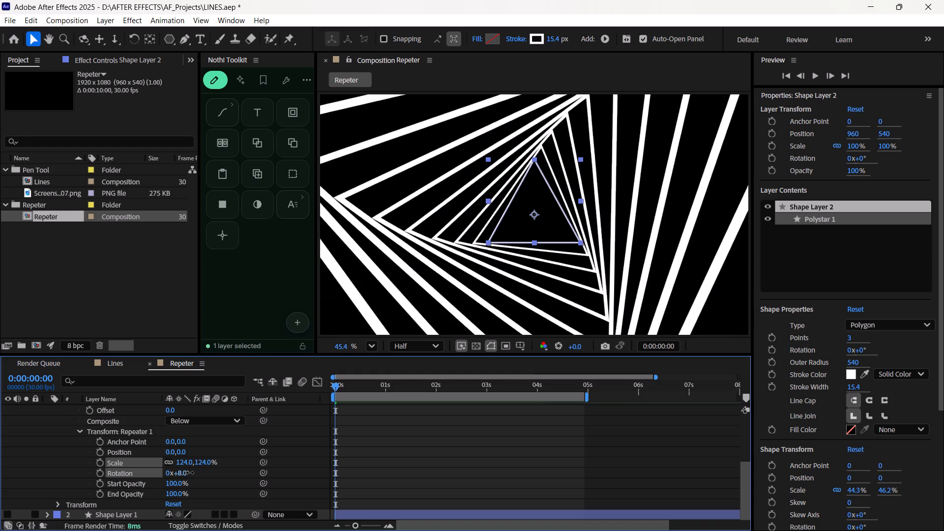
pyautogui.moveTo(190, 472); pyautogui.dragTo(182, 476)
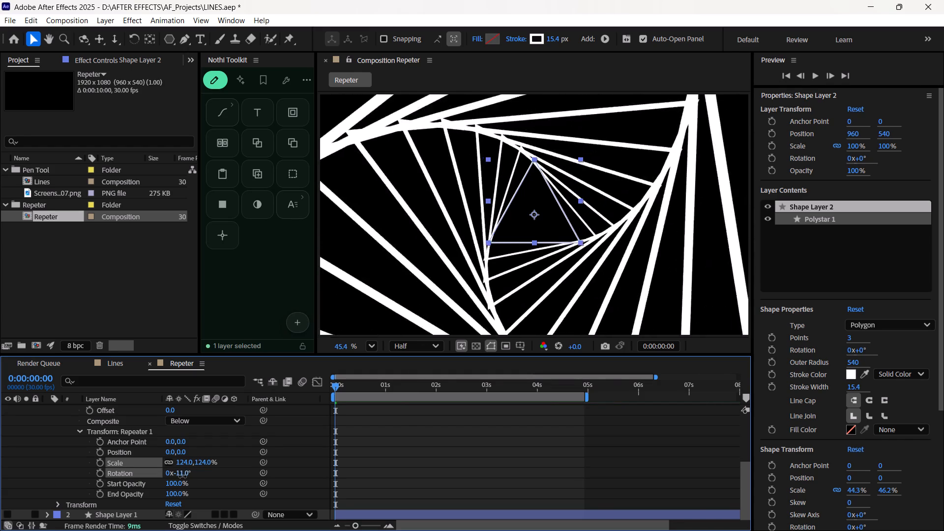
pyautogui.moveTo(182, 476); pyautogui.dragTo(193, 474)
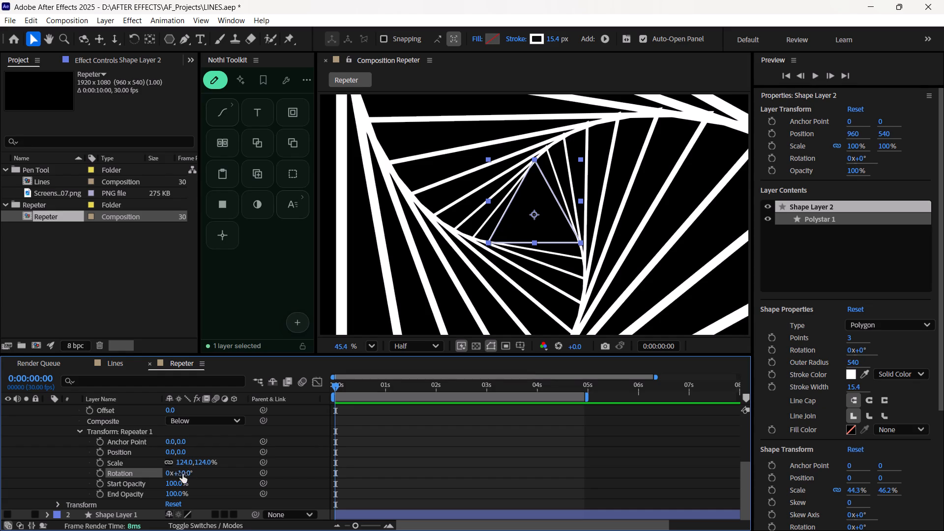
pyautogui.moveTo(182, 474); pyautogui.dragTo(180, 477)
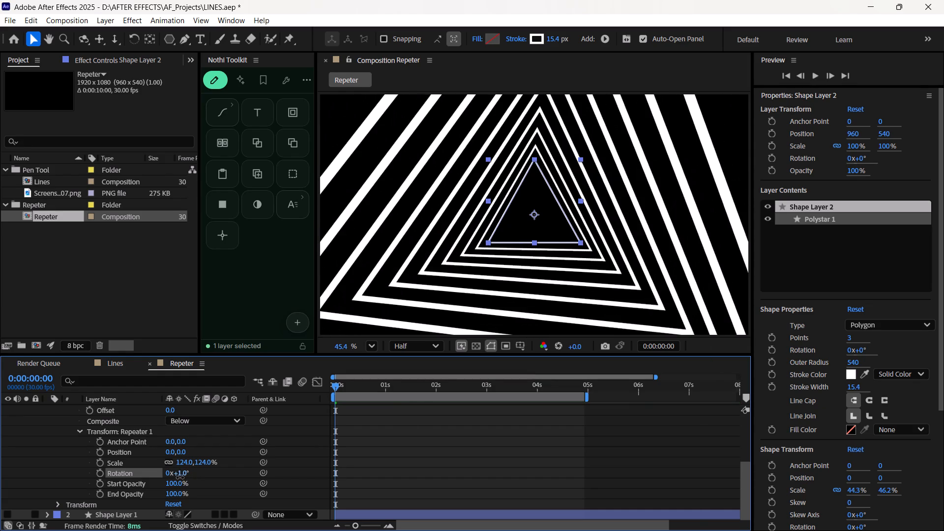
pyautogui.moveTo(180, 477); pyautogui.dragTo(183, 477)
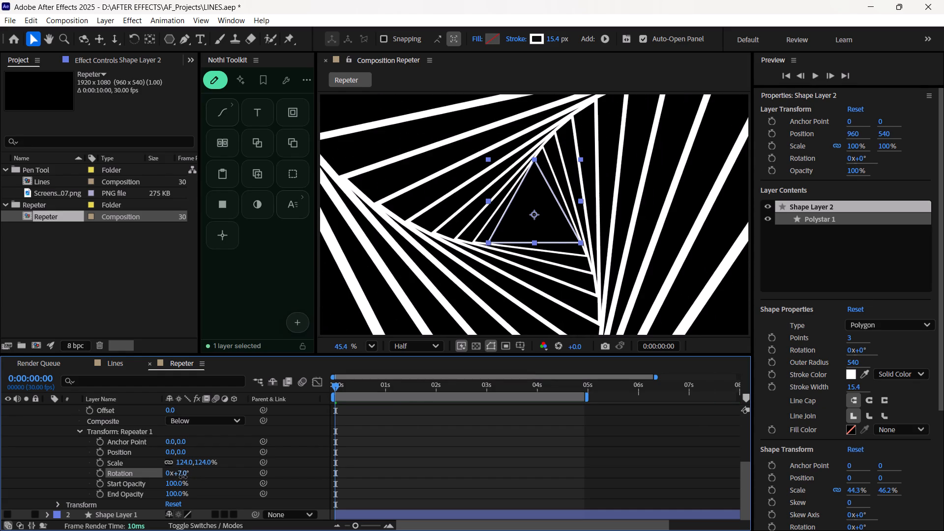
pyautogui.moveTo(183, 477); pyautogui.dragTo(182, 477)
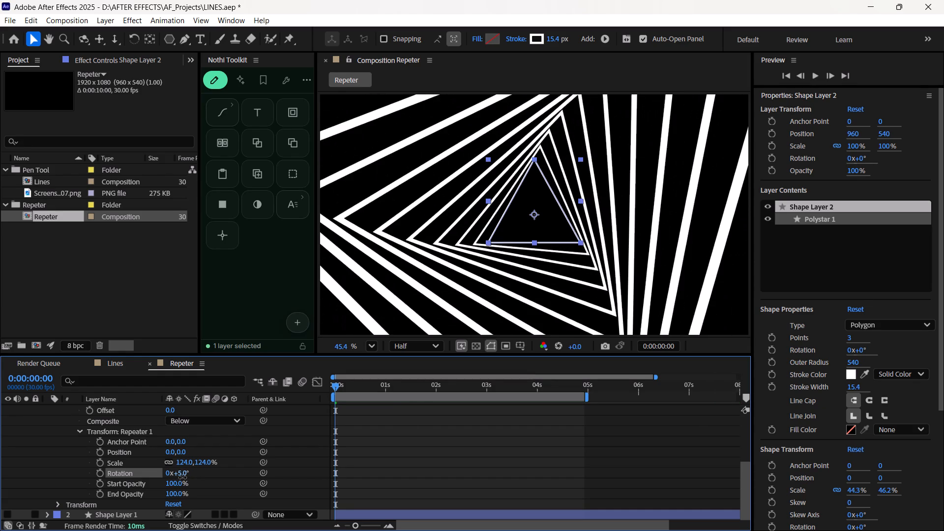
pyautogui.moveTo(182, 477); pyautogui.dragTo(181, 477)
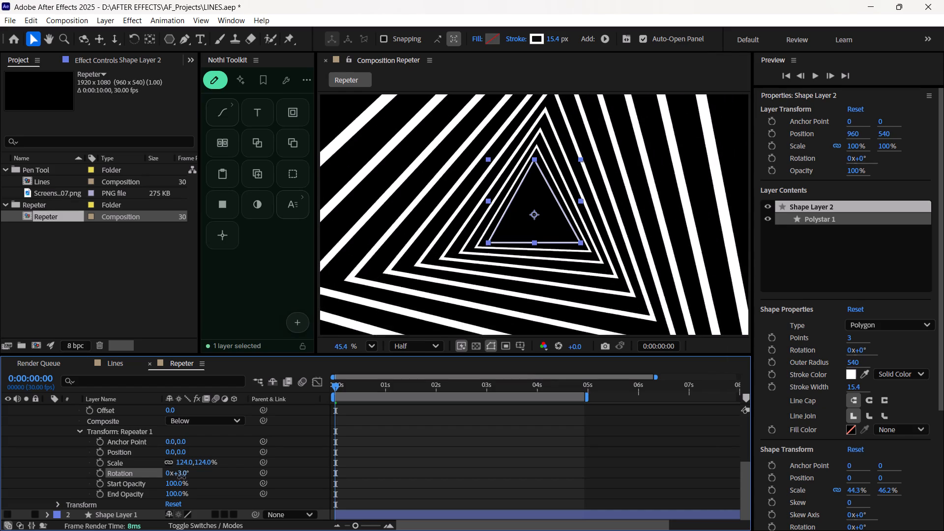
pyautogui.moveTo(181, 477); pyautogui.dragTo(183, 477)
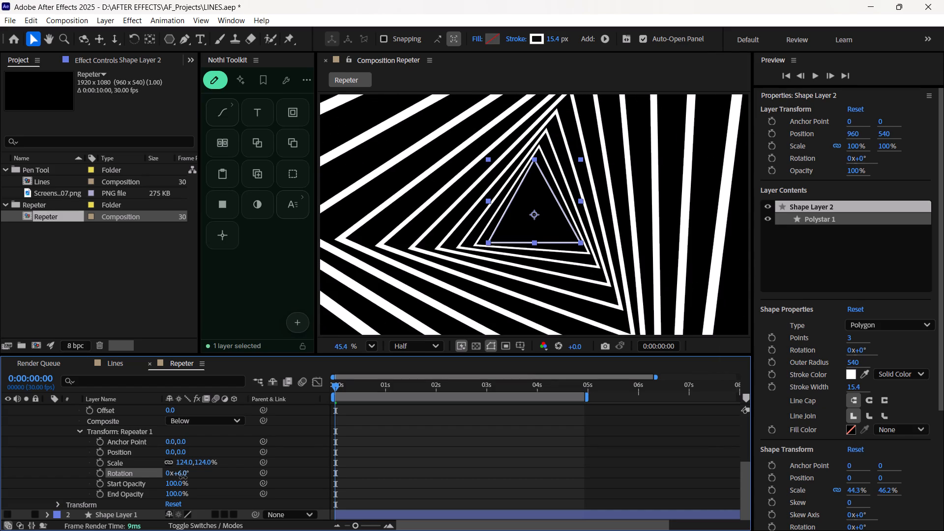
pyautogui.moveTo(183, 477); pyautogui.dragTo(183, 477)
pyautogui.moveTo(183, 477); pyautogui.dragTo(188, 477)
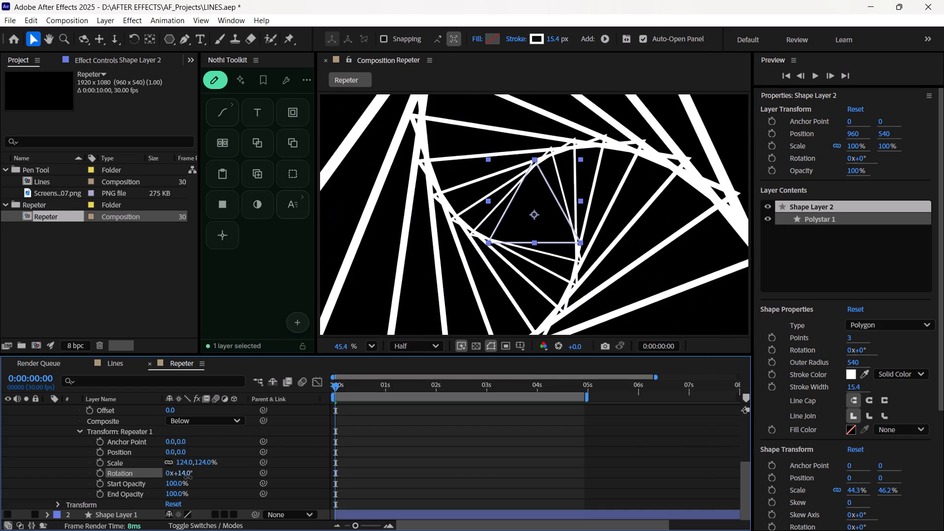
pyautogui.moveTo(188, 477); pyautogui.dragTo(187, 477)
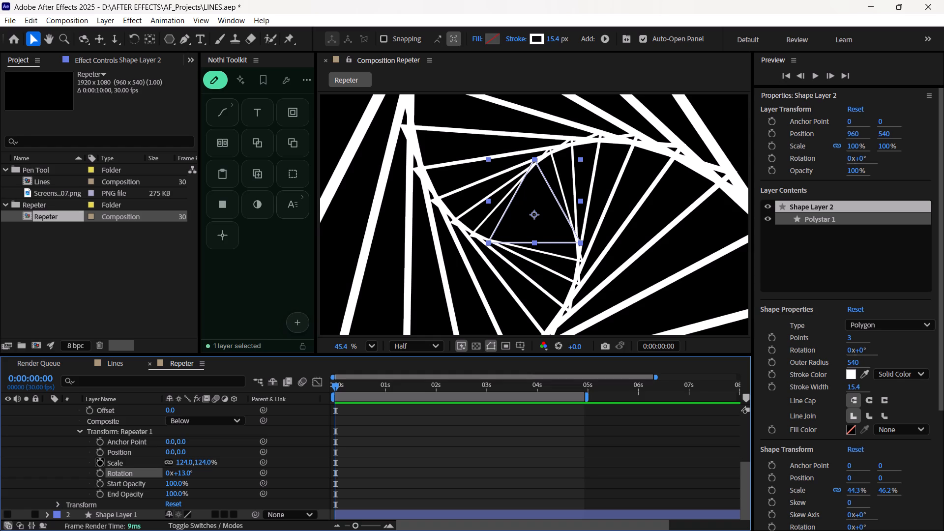
# Set the number of copies in Repeater 1 to 20.
pyautogui.scroll(1, 144, 471)
pyautogui.click(173, 430)
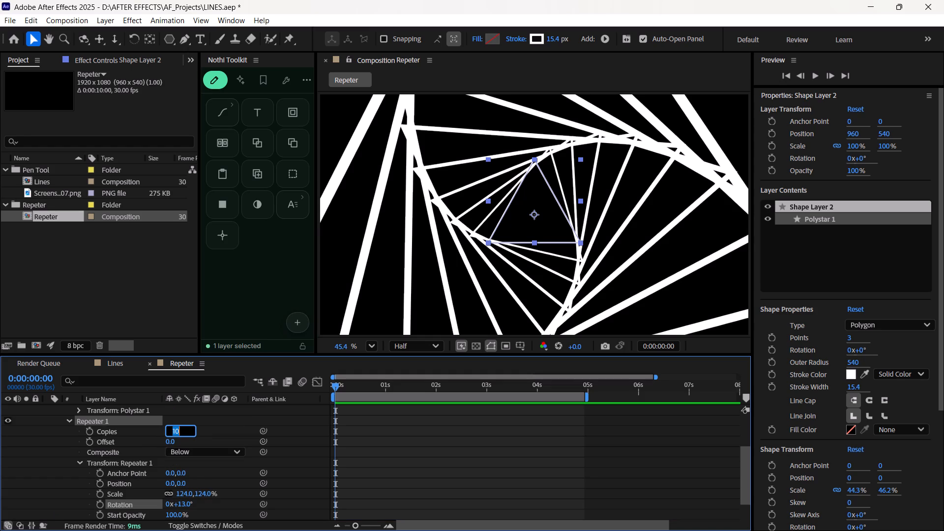
pyautogui.press('BackSpace')
pyautogui.write('20')
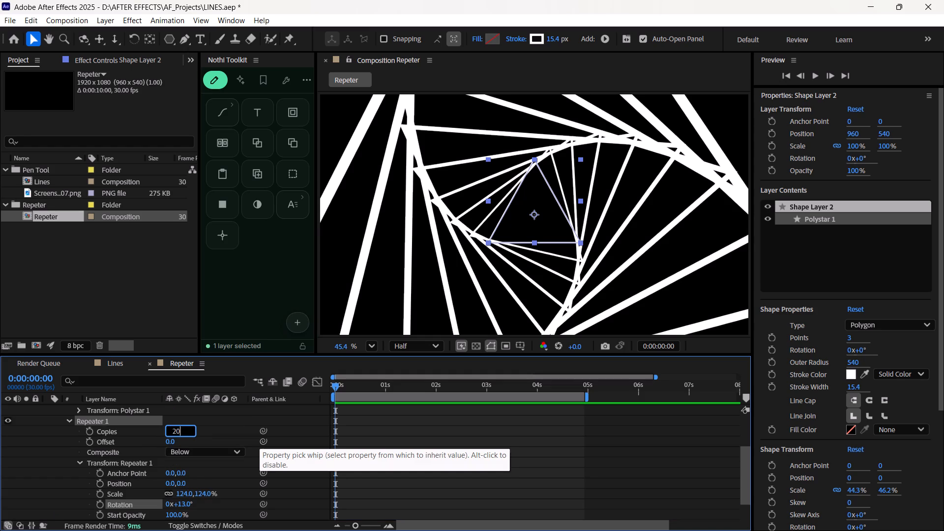
pyautogui.press('Return')
# Bring the Repeater 1 transform scale back to 100%.
pyautogui.scroll(-1, 257, 474)
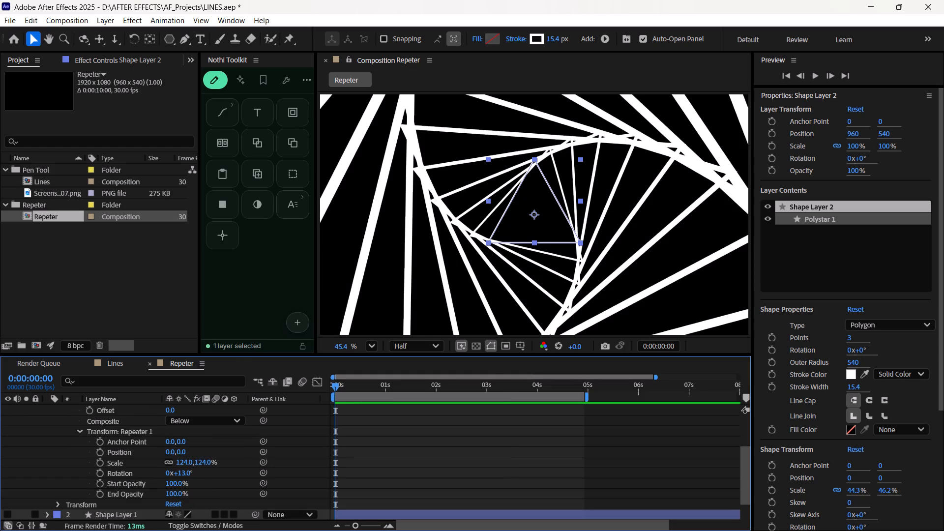
pyautogui.moveTo(190, 464); pyautogui.dragTo(179, 467)
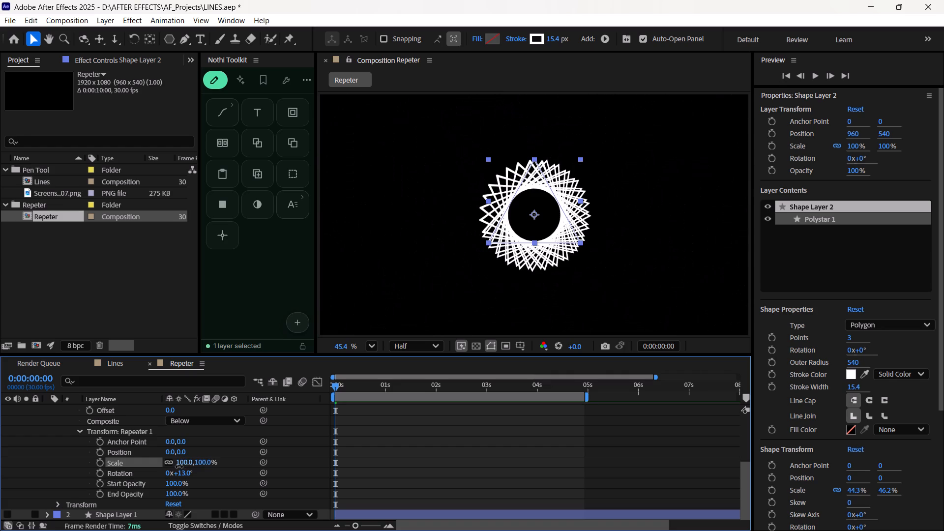
pyautogui.moveTo(179, 467); pyautogui.dragTo(183, 468)
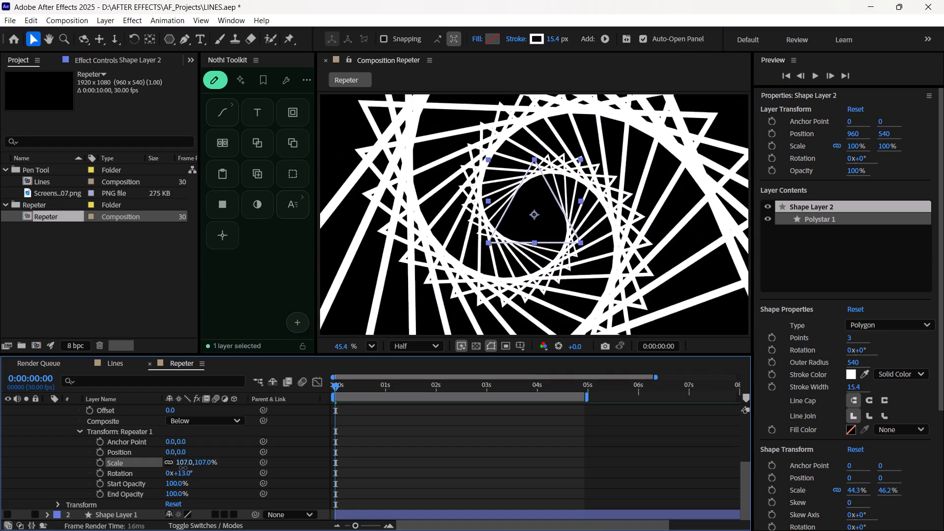
pyautogui.moveTo(183, 468); pyautogui.dragTo(181, 469)
# Set the Repeater 1 transform rotation to 0°.
pyautogui.click(183, 475)
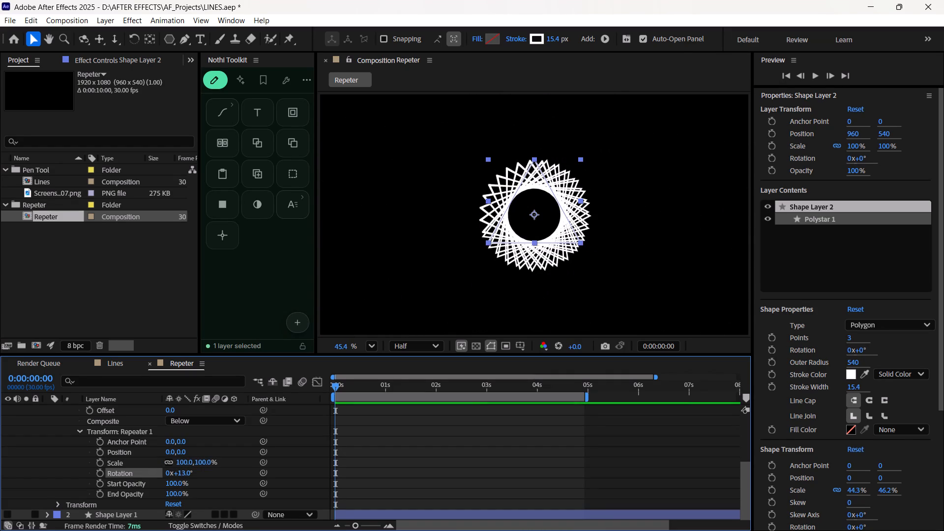
pyautogui.click(187, 474)
pyautogui.press('BackSpace')
pyautogui.press('0')
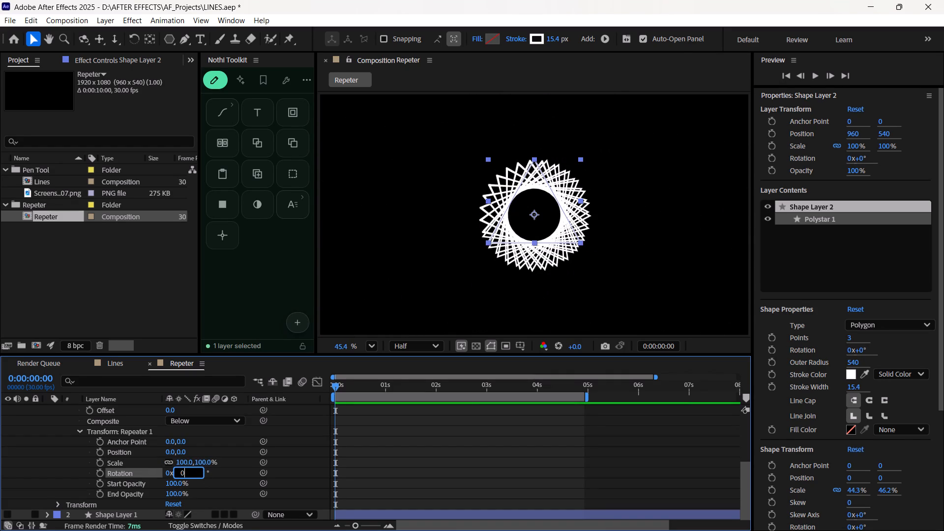
pyautogui.press('BackSpace')
pyautogui.press('0')
pyautogui.press('Return')
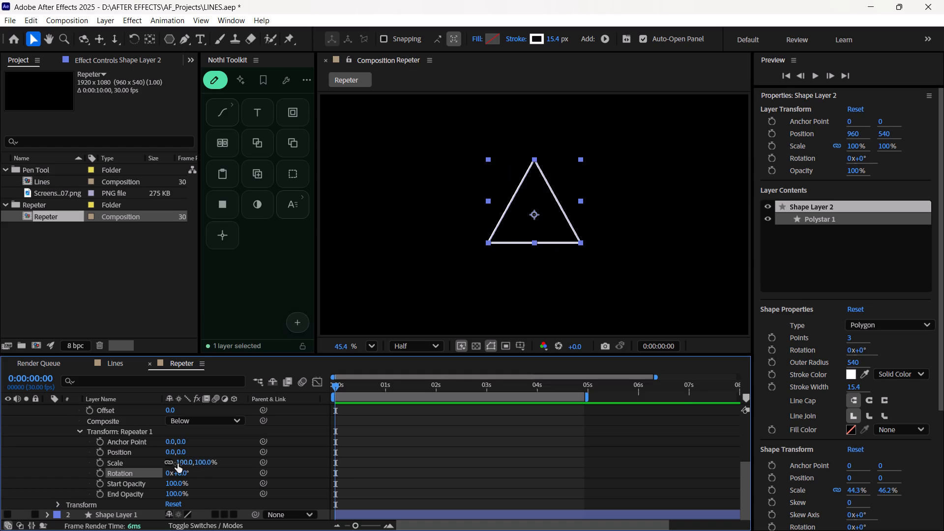
# Enlarge the Repeater 1 transform scale to 124% so the triangle copies spread outward concentrically.
pyautogui.moveTo(182, 464); pyautogui.dragTo(190, 464)
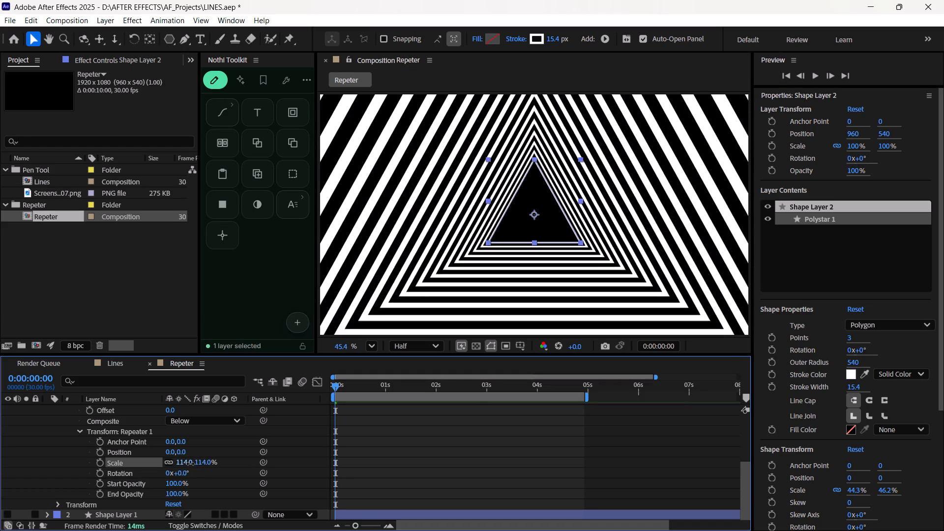
pyautogui.moveTo(190, 464); pyautogui.dragTo(201, 466)
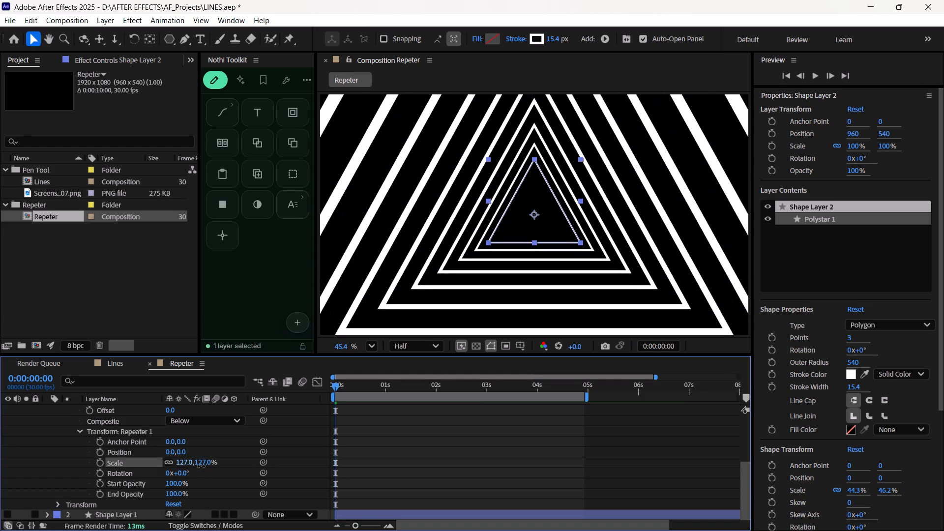
pyautogui.moveTo(201, 466); pyautogui.dragTo(198, 468)
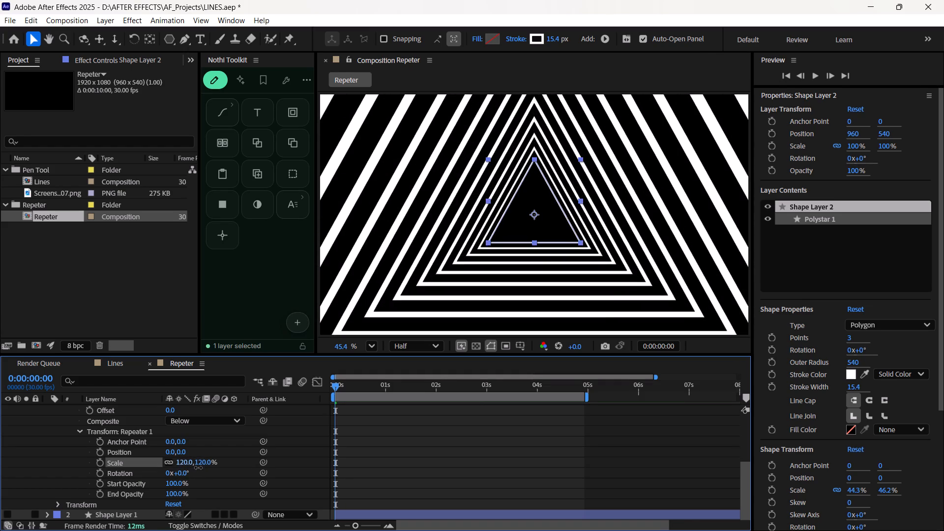
pyautogui.moveTo(198, 468); pyautogui.dragTo(200, 467)
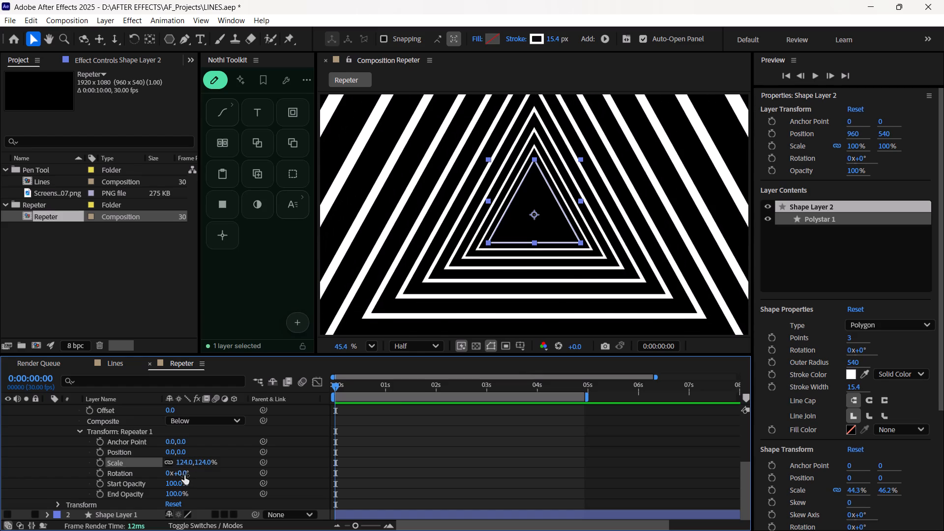
# Try different Repeater 1 transform rotation values to twist the enlarged triangle copies into a spiral, ending at 12°.
pyautogui.moveTo(184, 475); pyautogui.dragTo(197, 475)
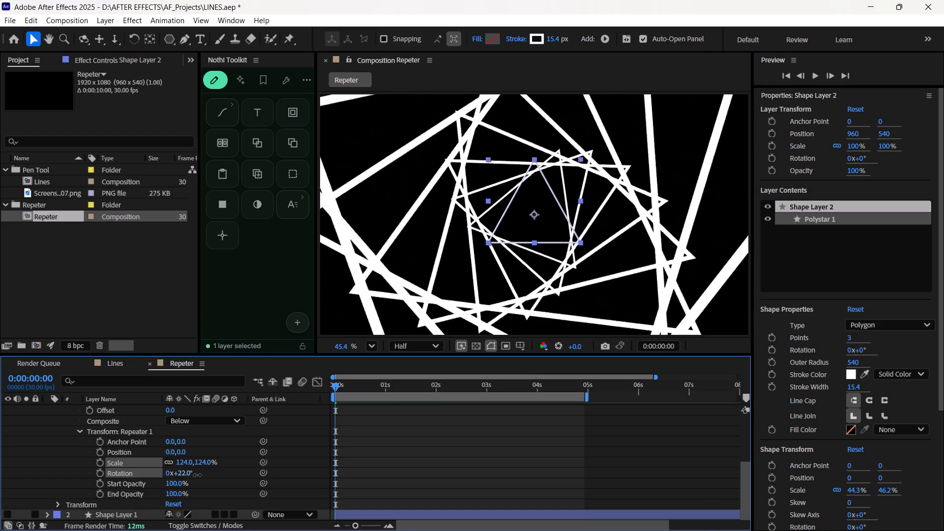
pyautogui.moveTo(197, 475); pyautogui.dragTo(198, 475)
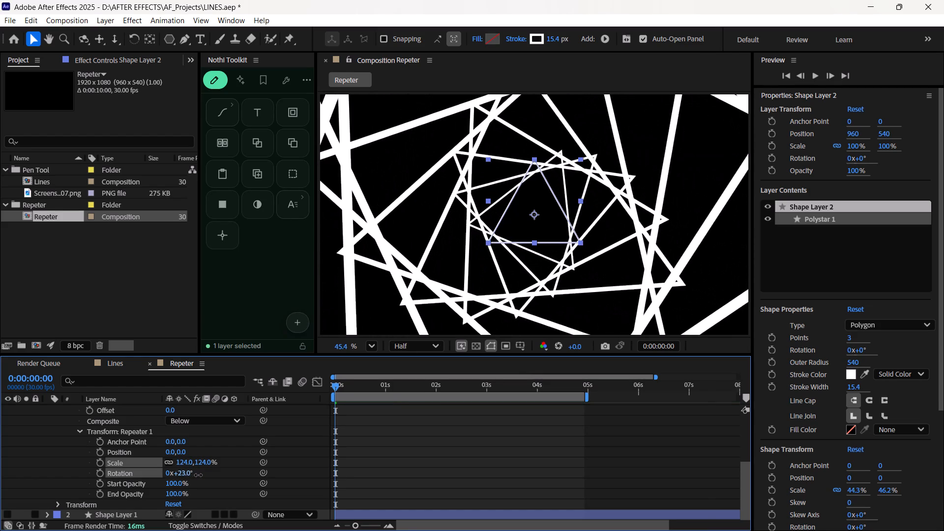
pyautogui.moveTo(198, 475); pyautogui.dragTo(184, 474)
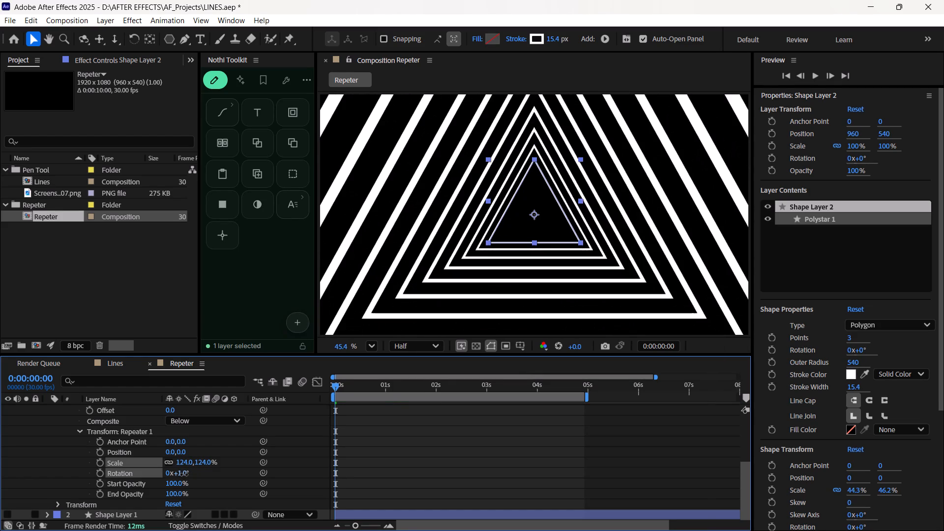
pyautogui.moveTo(184, 474); pyautogui.dragTo(189, 472)
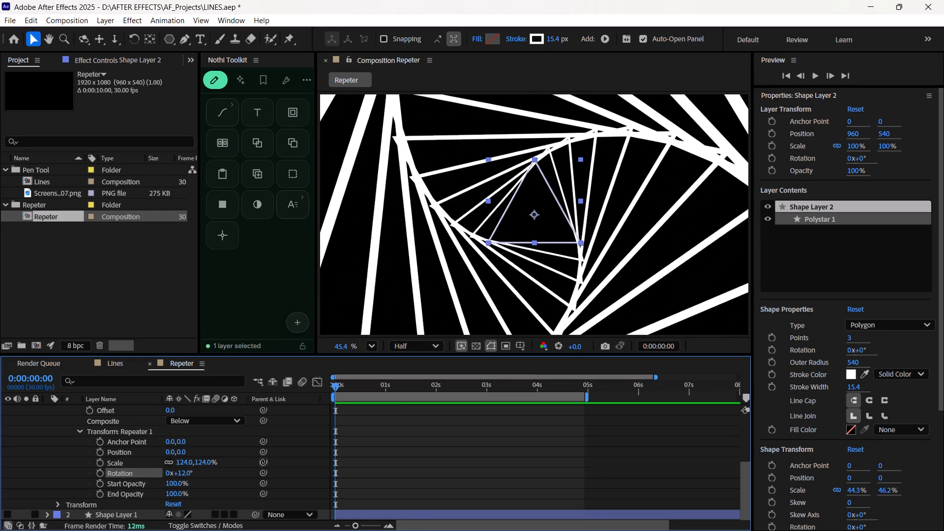
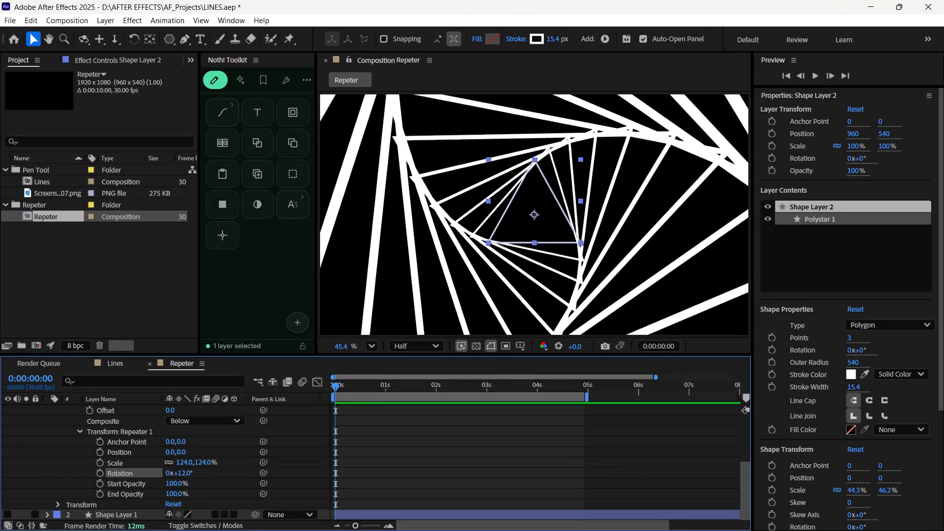
# Start keyframing the Repeater 1 Offset at 0 s and add a second Offset keyframe with the value 0 at 0:00:02:01.
pyautogui.scroll(1, 118, 467)
pyautogui.click(90, 444)
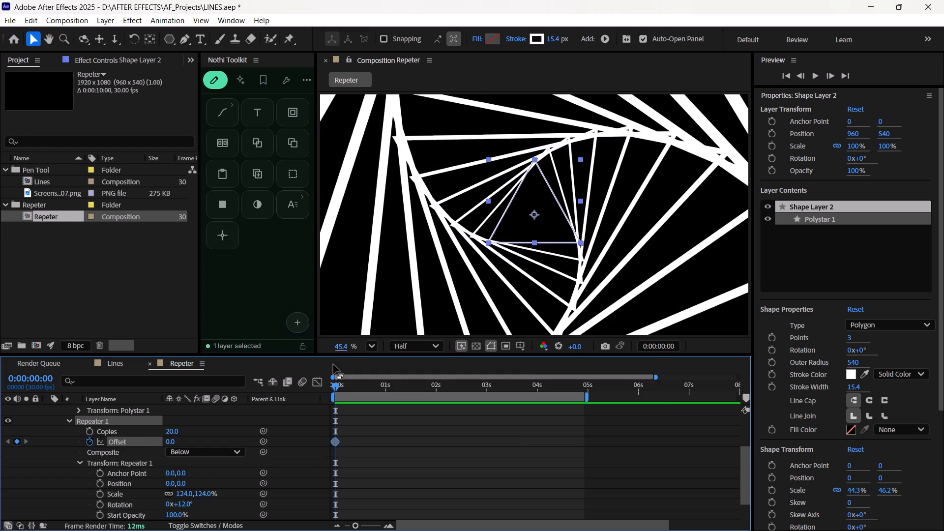
pyautogui.moveTo(334, 385); pyautogui.dragTo(399, 393)
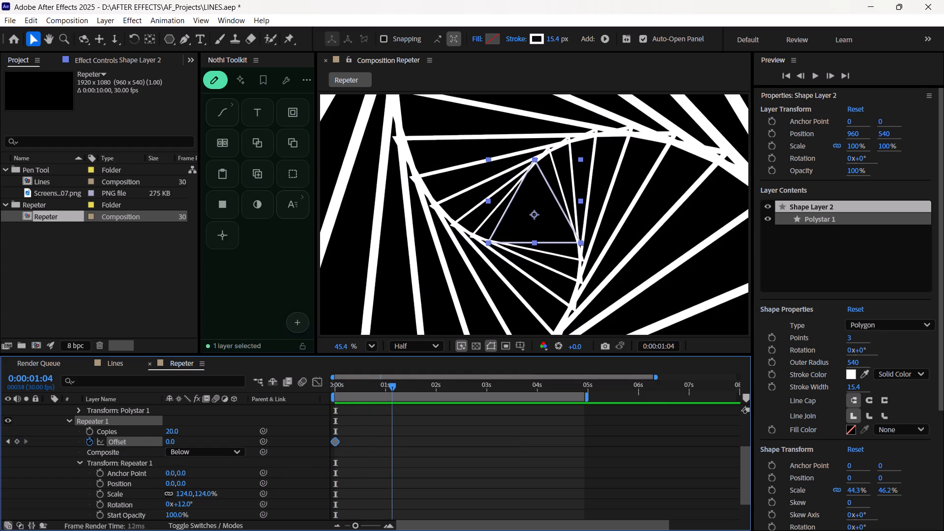
pyautogui.moveTo(399, 393); pyautogui.dragTo(401, 402)
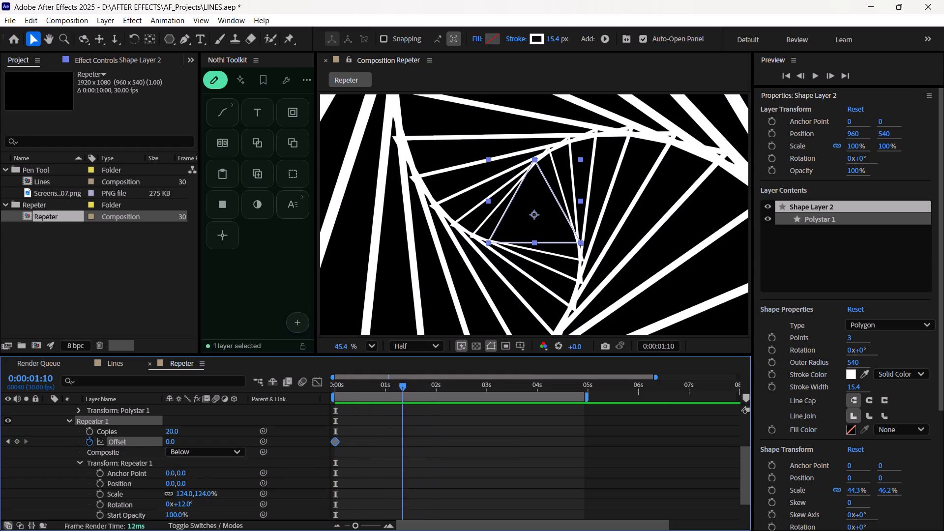
pyautogui.moveTo(401, 402); pyautogui.dragTo(437, 402)
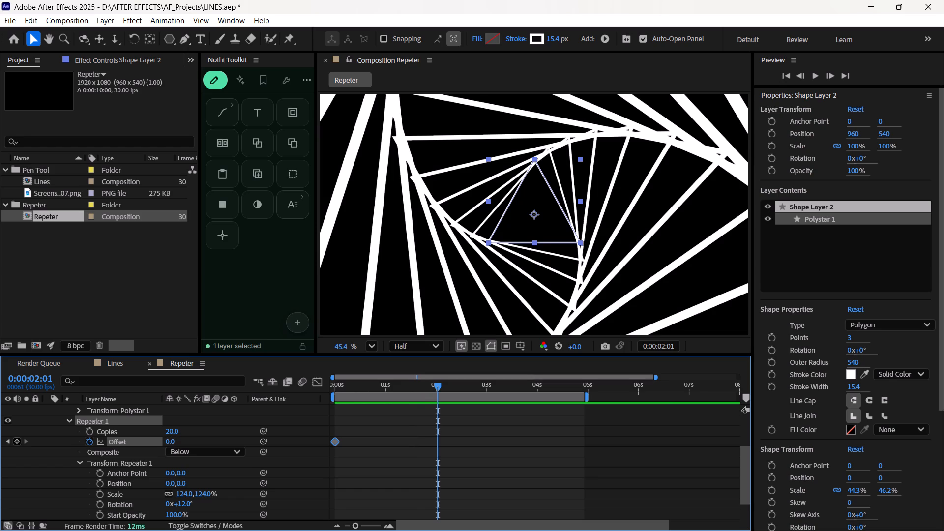
pyautogui.click(14, 440)
# Set the Repeater 1 Offset at the first keyframe to -19.
pyautogui.click(5, 441)
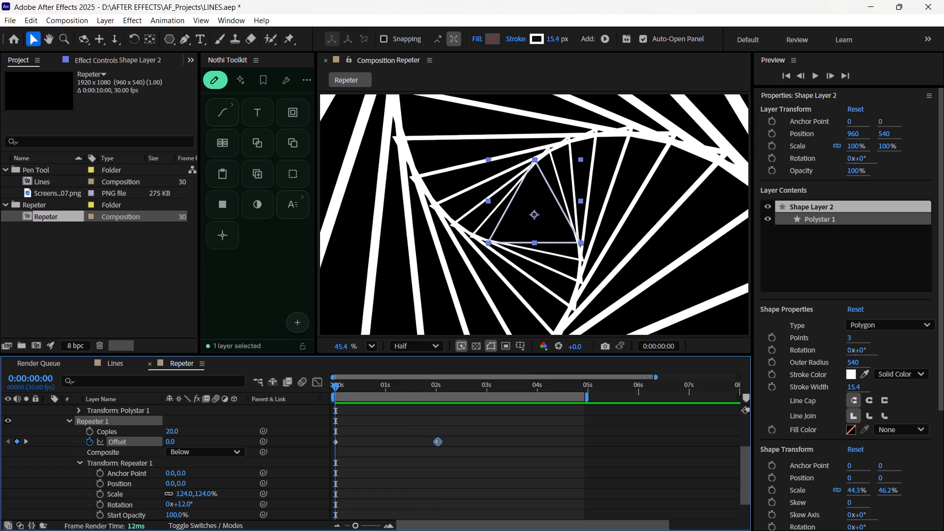
pyautogui.moveTo(168, 442); pyautogui.dragTo(158, 445)
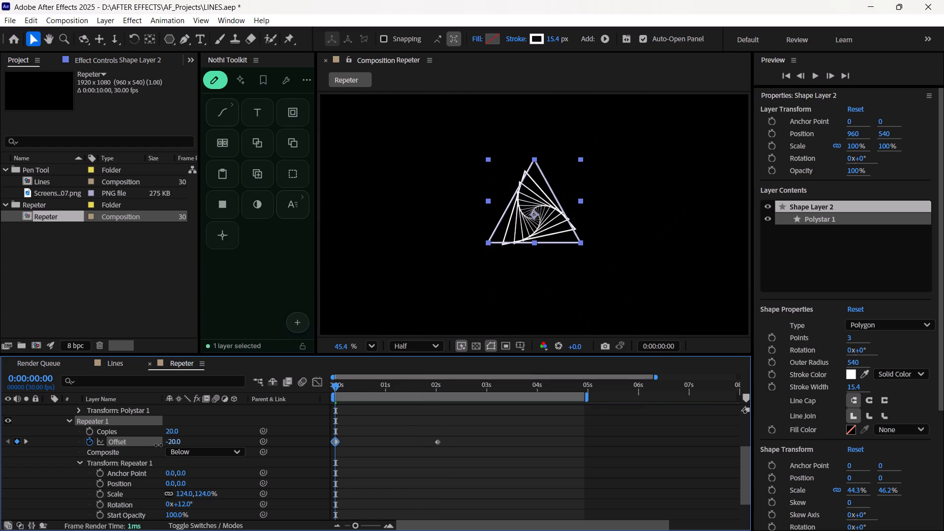
pyautogui.moveTo(158, 445); pyautogui.dragTo(160, 445)
pyautogui.moveTo(160, 445); pyautogui.dragTo(160, 446)
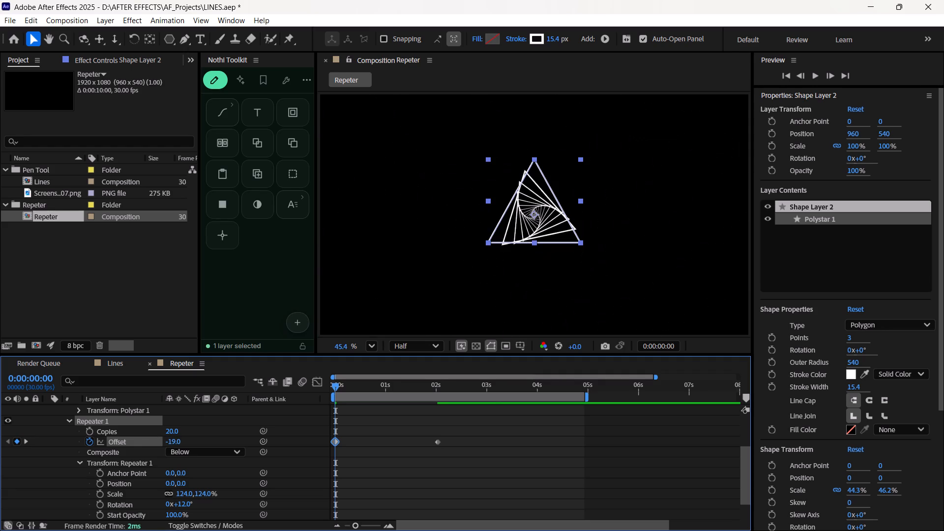
# Set the Offset at the 0:00:02:01 keyframe to 11 and preview the animation from the start.
pyautogui.click(24, 443)
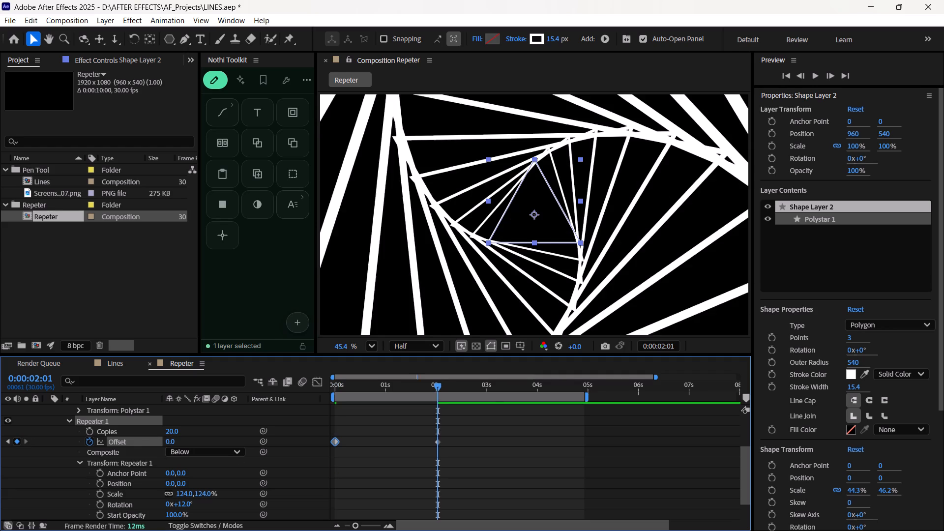
pyautogui.moveTo(169, 443); pyautogui.dragTo(170, 443)
pyautogui.moveTo(170, 443); pyautogui.dragTo(177, 443)
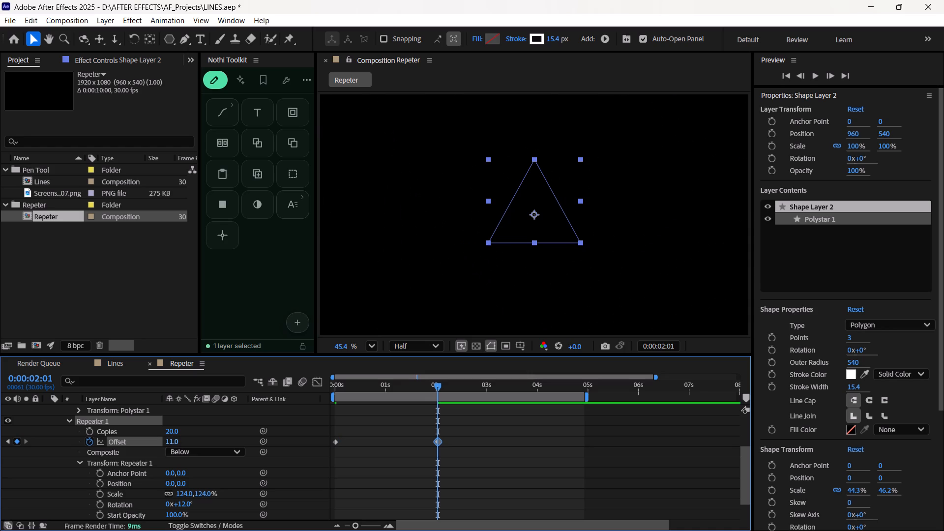
pyautogui.moveTo(438, 388); pyautogui.dragTo(283, 407)
pyautogui.press('space')
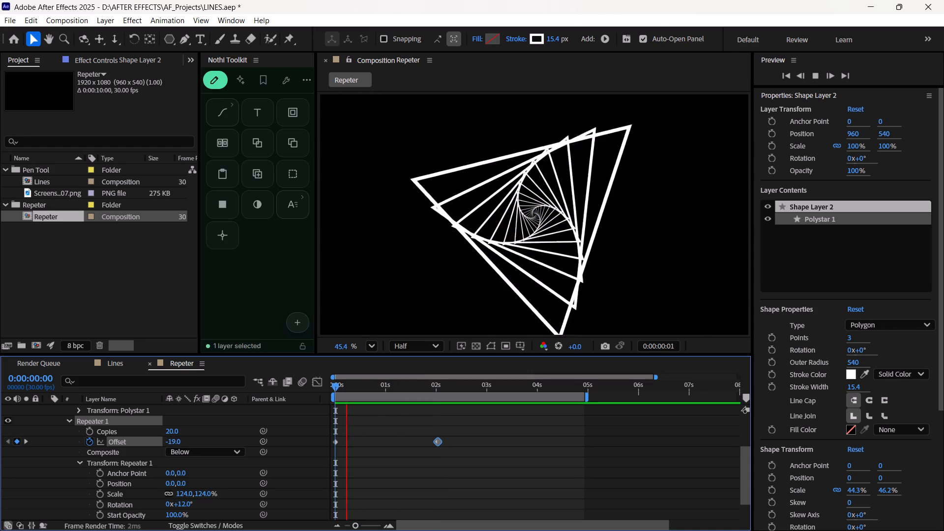
pyautogui.press('space')
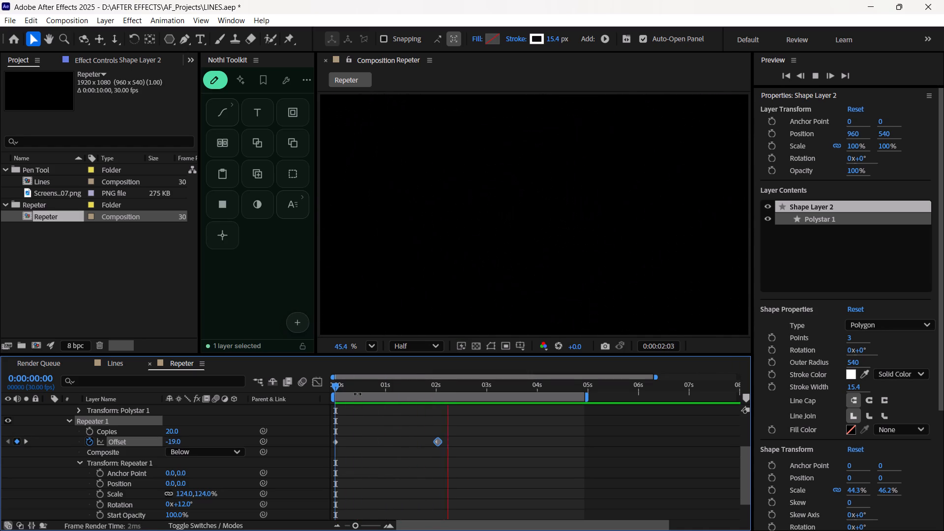
pyautogui.moveTo(443, 388); pyautogui.dragTo(292, 416)
pyautogui.press('space')
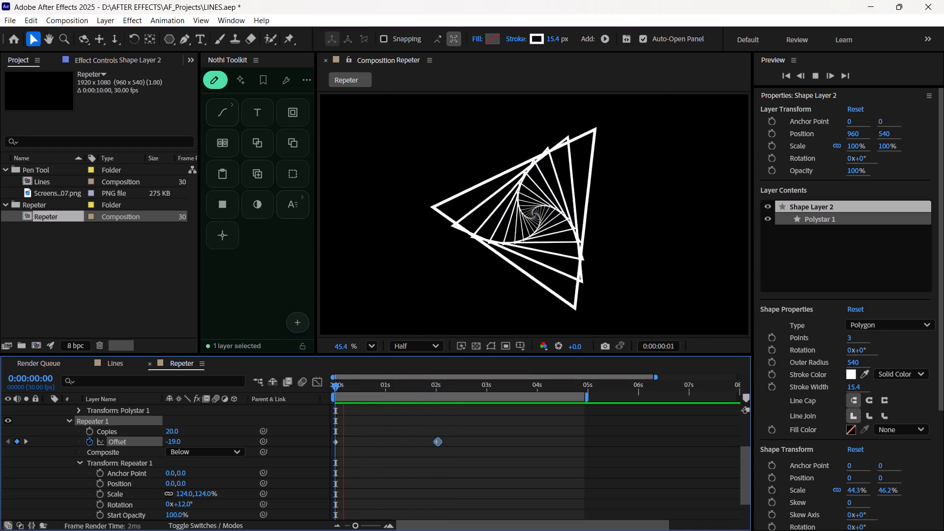
pyautogui.press('space')
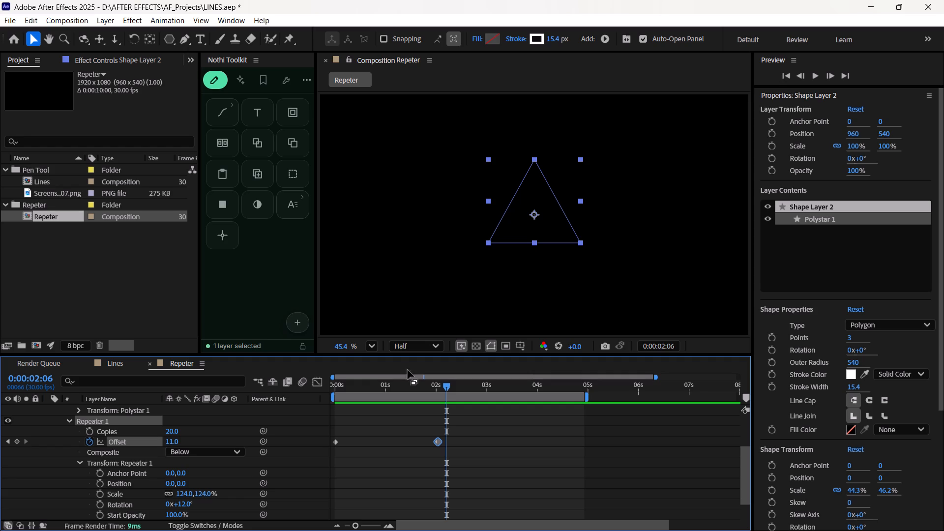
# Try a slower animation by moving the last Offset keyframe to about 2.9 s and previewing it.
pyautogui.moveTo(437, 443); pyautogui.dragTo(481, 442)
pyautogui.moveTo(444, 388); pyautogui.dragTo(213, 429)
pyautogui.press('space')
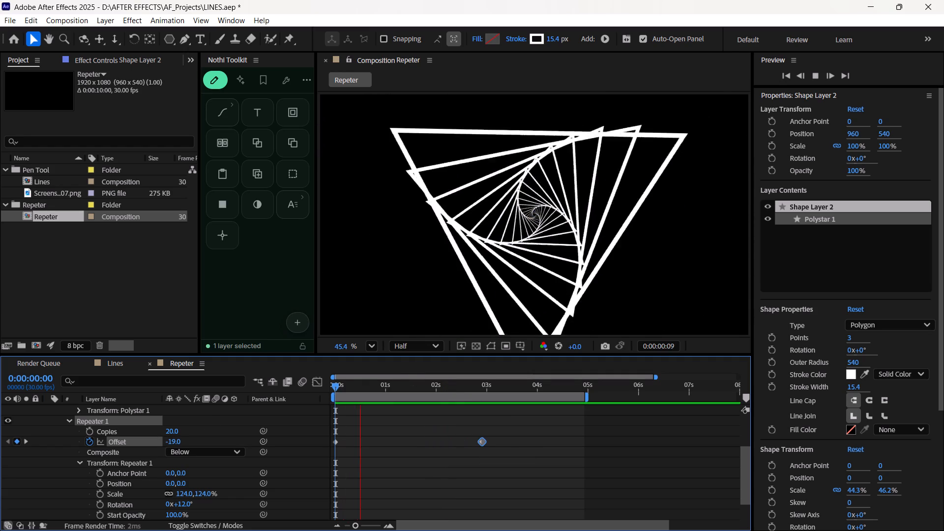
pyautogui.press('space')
# Move the last Offset keyframe to about 2.3 s and preview the animation from the start.
pyautogui.moveTo(481, 438); pyautogui.dragTo(448, 446)
pyautogui.moveTo(426, 389); pyautogui.dragTo(280, 418)
pyautogui.press('space')
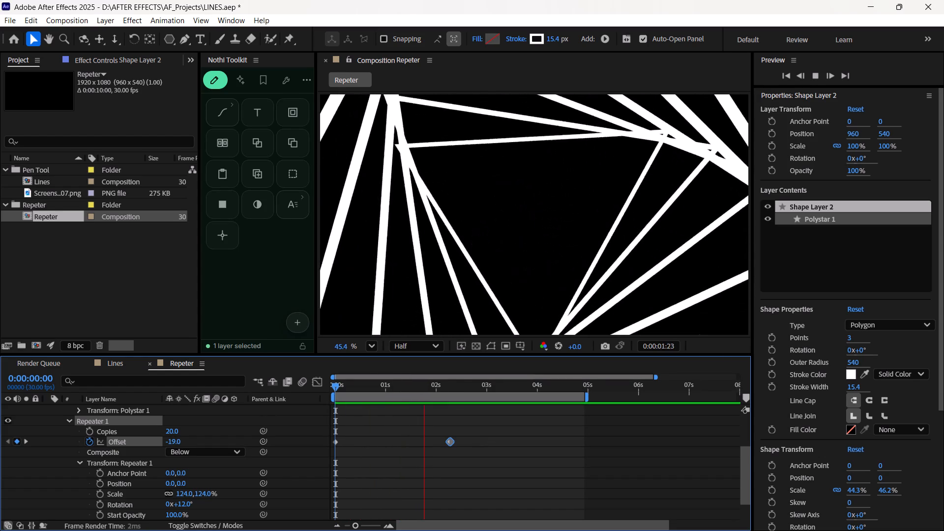
pyautogui.press('space')
pyautogui.moveTo(455, 386); pyautogui.dragTo(318, 423)
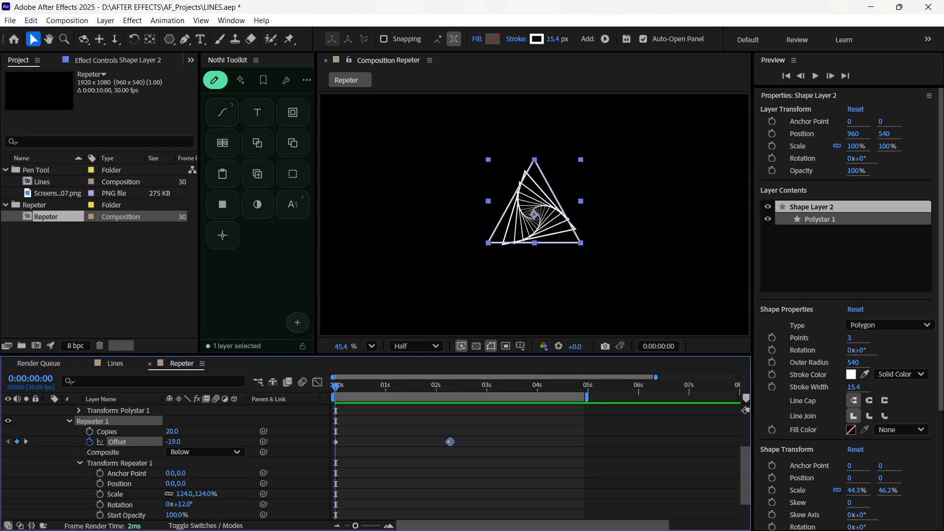
# Apply Easy Ease to both Repeater 1 Offset keyframes and preview the eased motion.
pyautogui.moveTo(530, 447); pyautogui.dragTo(314, 437)
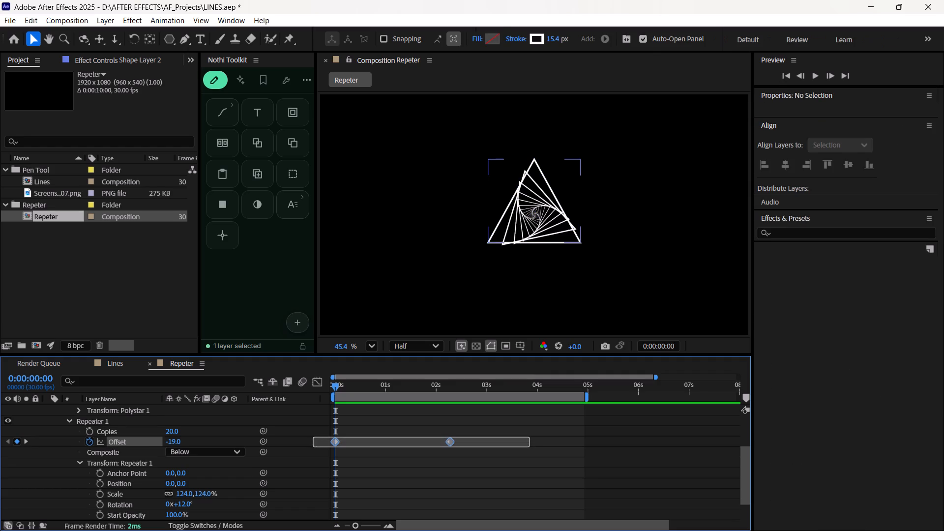
pyautogui.moveTo(314, 437); pyautogui.dragTo(315, 438)
pyautogui.press('F9')
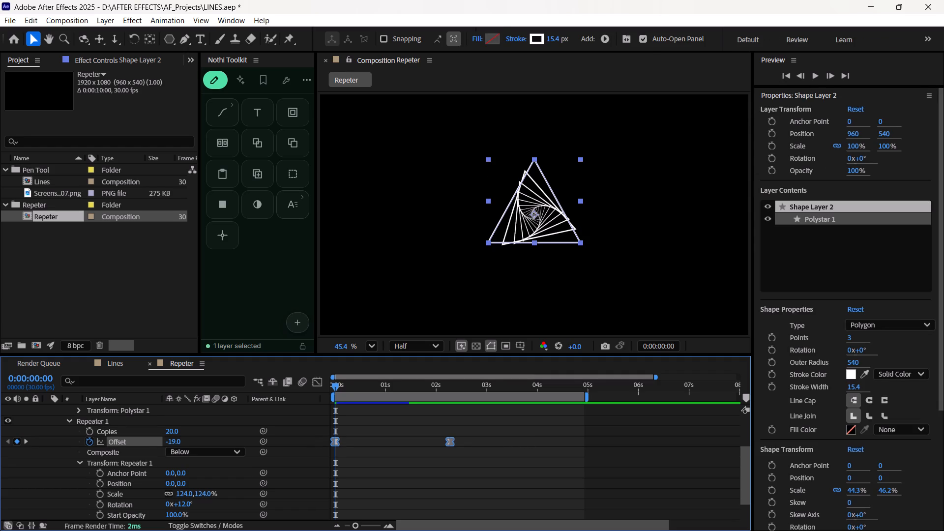
pyautogui.press('space')
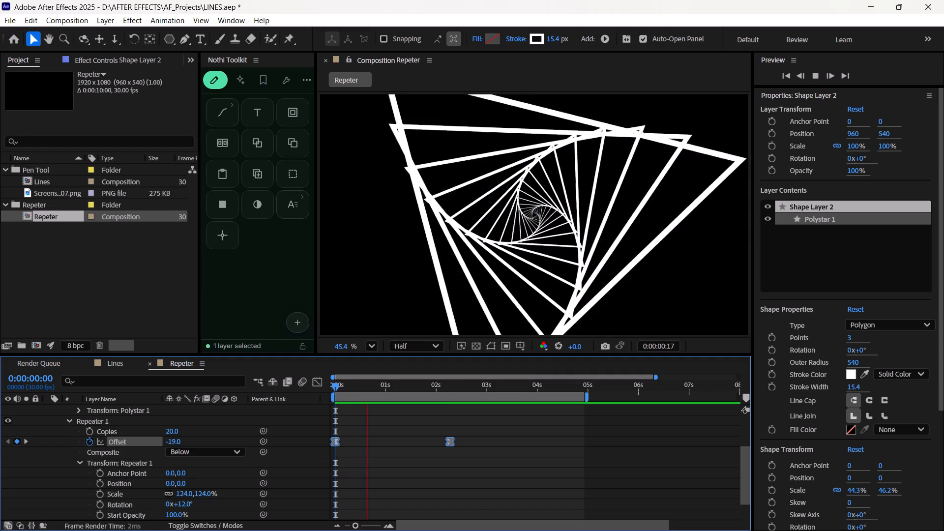
pyautogui.press('space')
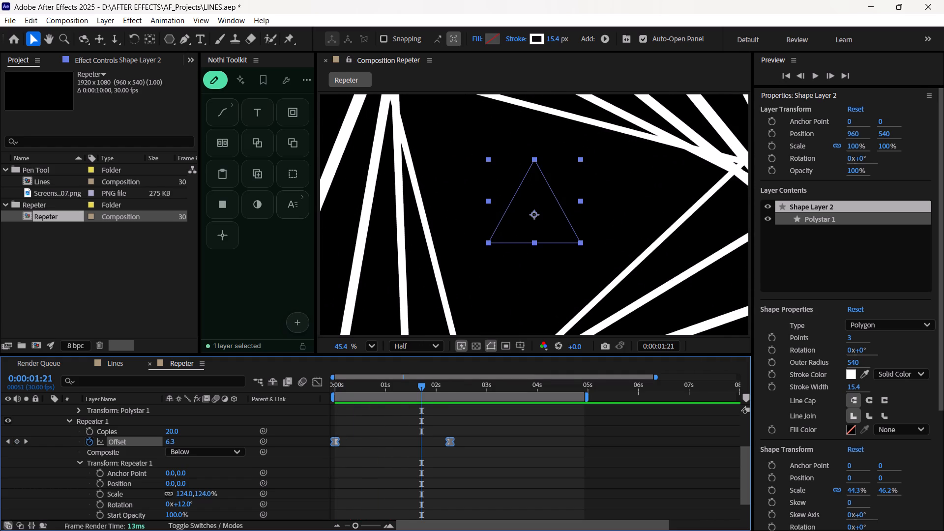
# Apply the Smooth preset from Nothi Toolkit's Curves tool to both Offset keyframes and preview the animation from the start.
pyautogui.moveTo(484, 451); pyautogui.dragTo(327, 437)
pyautogui.click(219, 123)
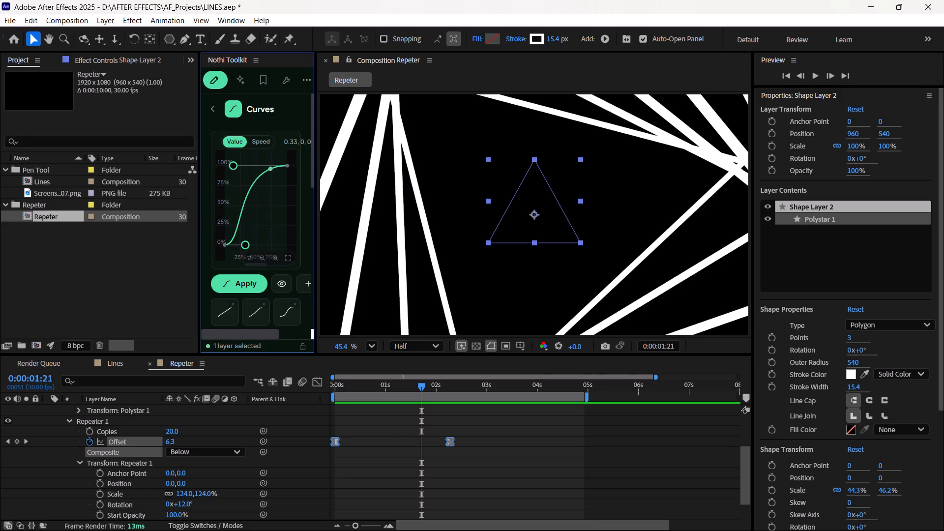
pyautogui.moveTo(200, 218); pyautogui.dragTo(159, 232)
pyautogui.scroll(-2, 254, 238)
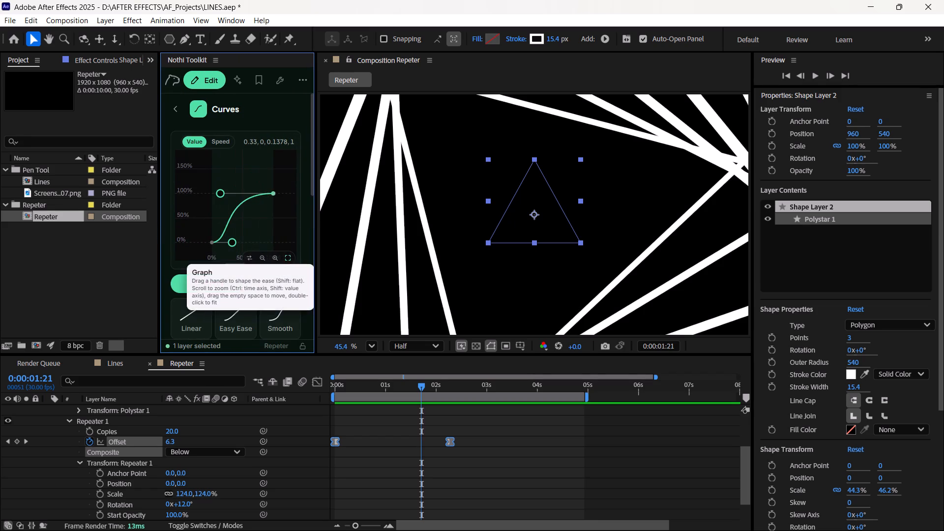
pyautogui.scroll(2, 254, 238)
pyautogui.scroll(-1, 244, 305)
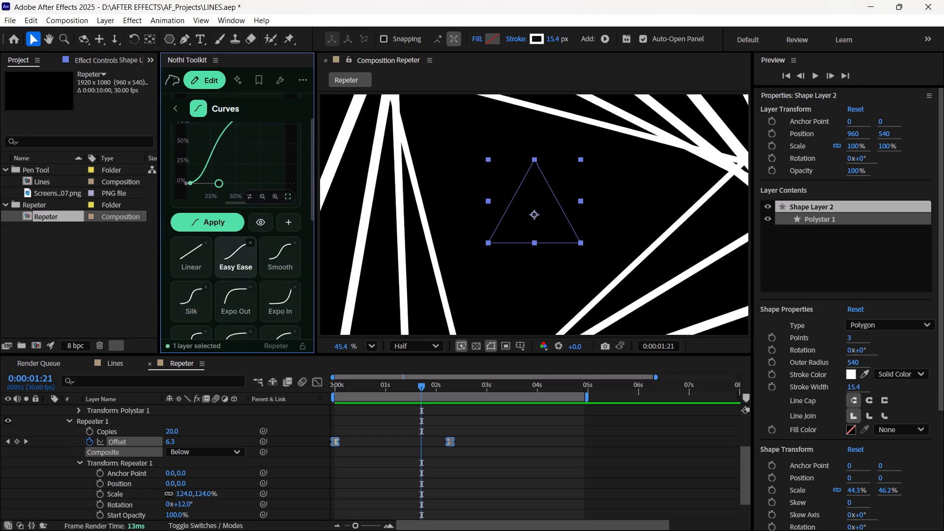
pyautogui.click(277, 265)
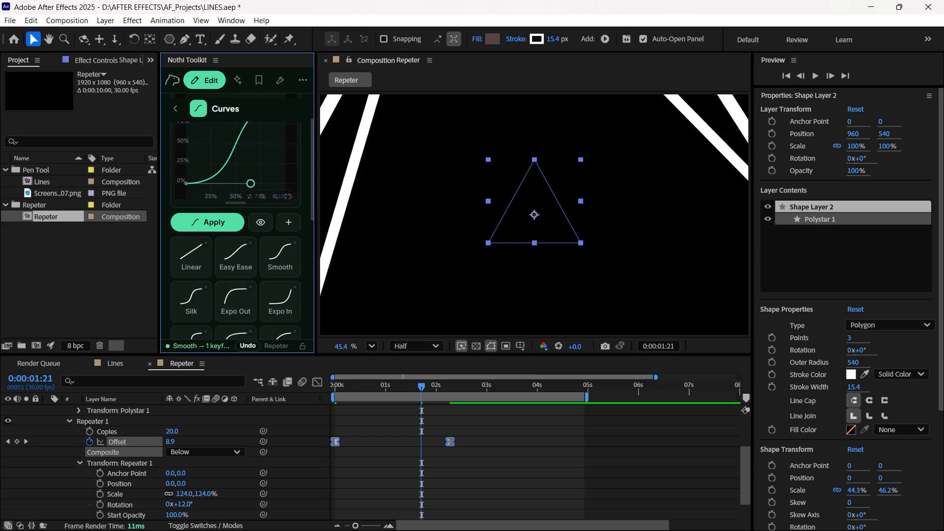
pyautogui.moveTo(419, 387); pyautogui.dragTo(294, 411)
pyautogui.press('space')
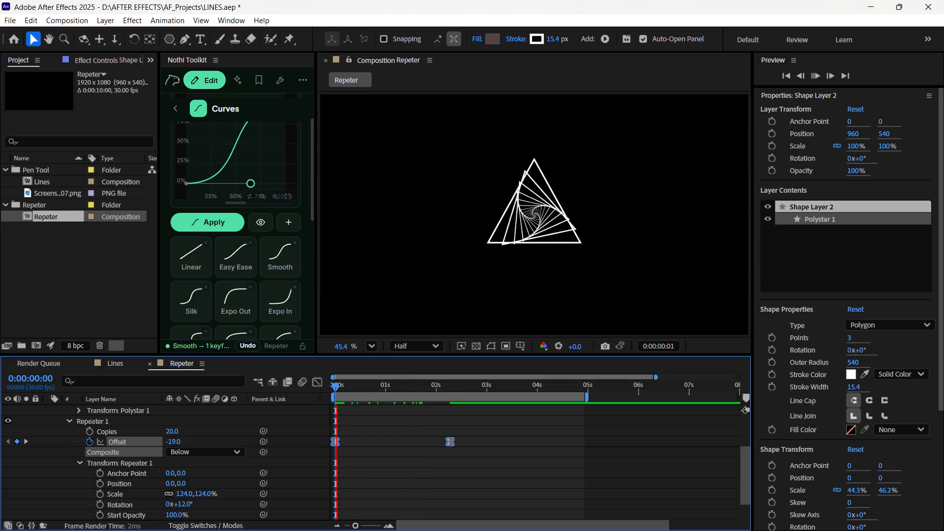
pyautogui.press('space')
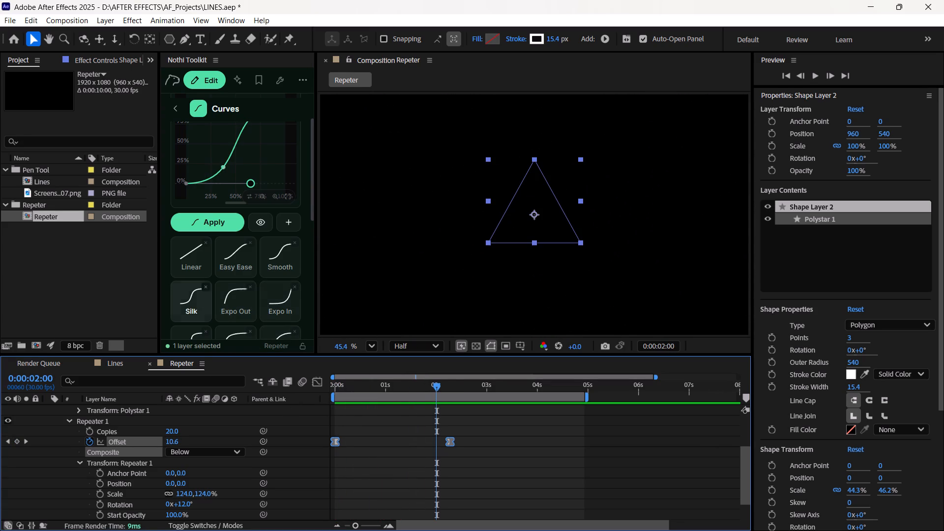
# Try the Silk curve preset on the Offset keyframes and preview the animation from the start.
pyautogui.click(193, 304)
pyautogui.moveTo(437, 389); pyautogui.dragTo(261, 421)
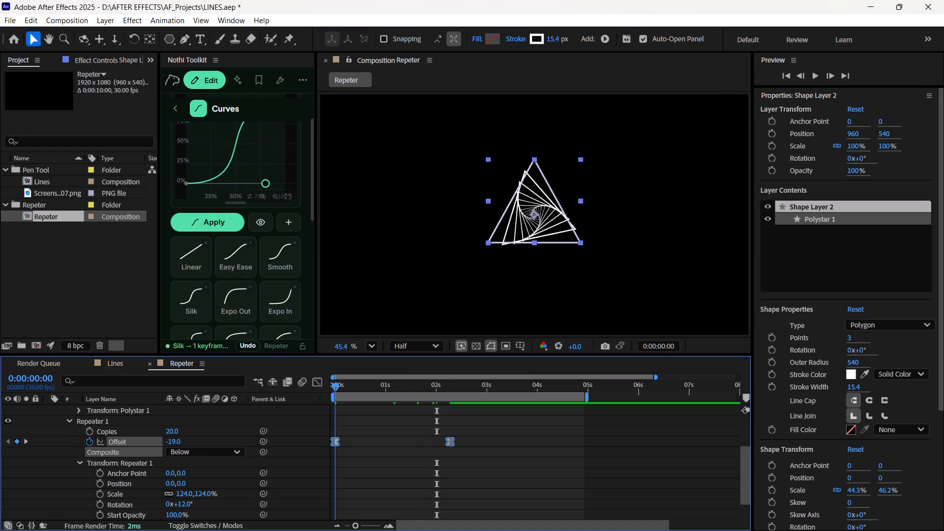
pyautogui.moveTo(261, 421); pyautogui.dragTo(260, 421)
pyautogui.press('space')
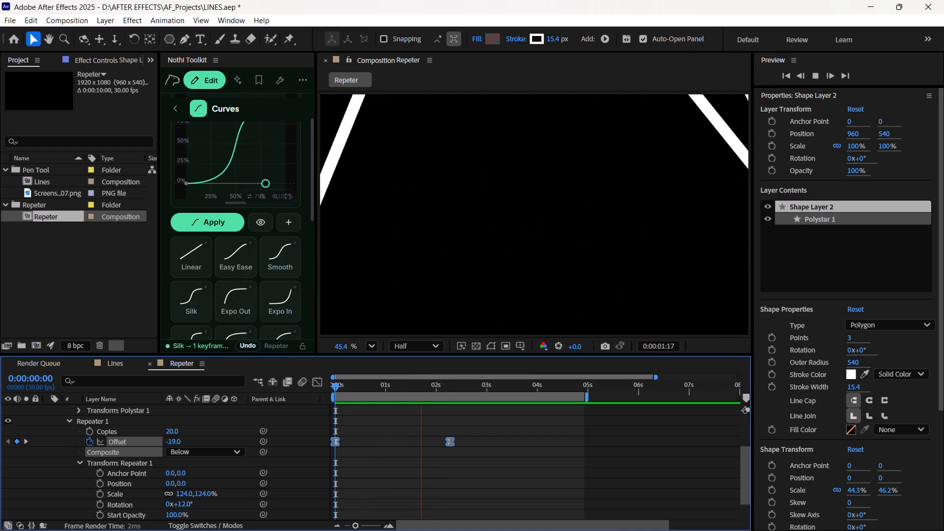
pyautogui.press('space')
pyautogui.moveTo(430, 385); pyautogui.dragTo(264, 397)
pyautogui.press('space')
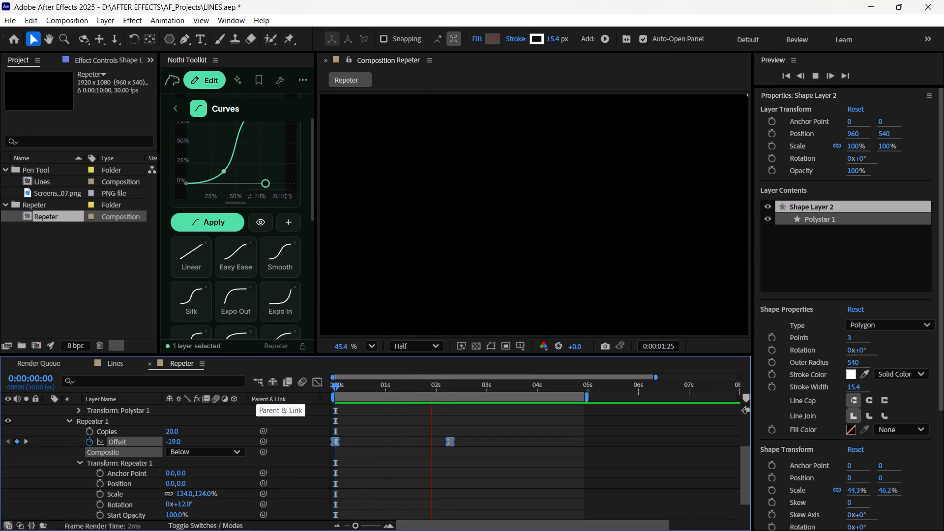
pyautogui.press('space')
# Return the Offset keyframes to the Smooth curve preset and play the animation from the start.
pyautogui.scroll(-1, 240, 307)
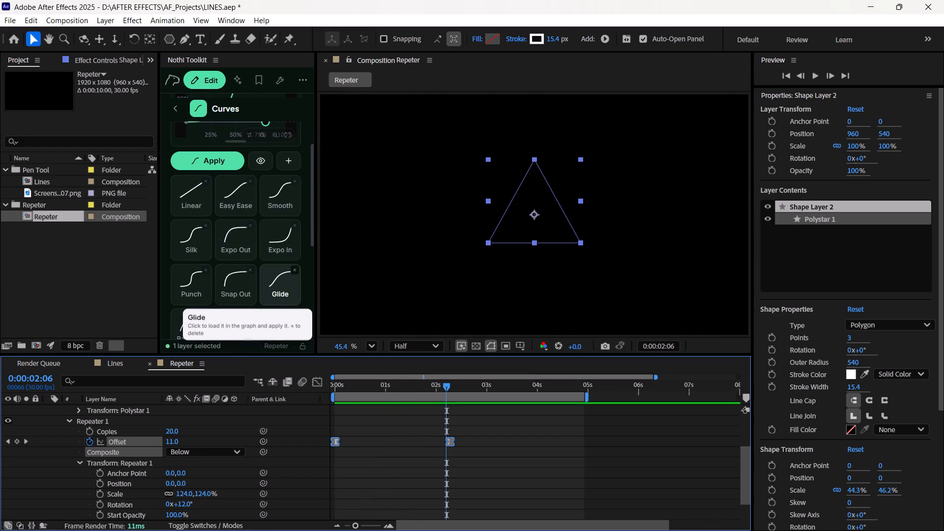
pyautogui.scroll(1, 260, 289)
pyautogui.scroll(-2, 260, 289)
pyautogui.scroll(3, 260, 289)
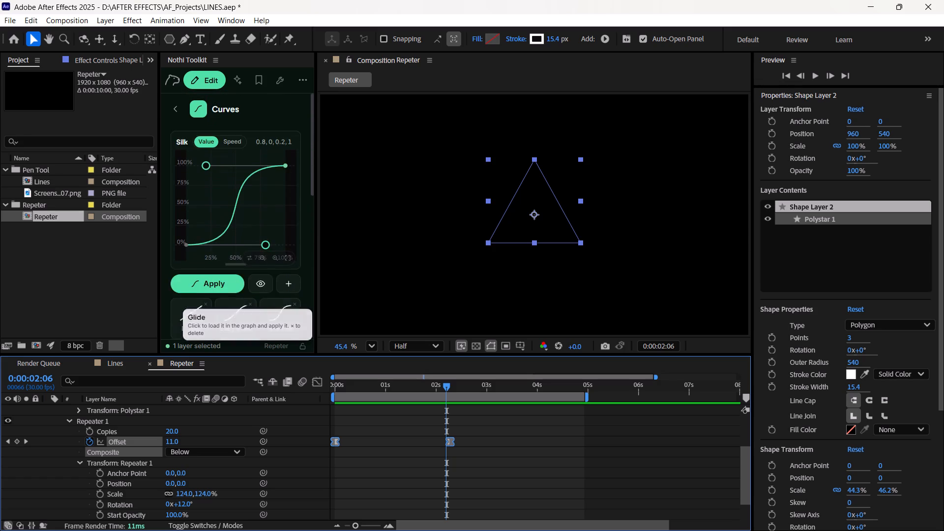
pyautogui.scroll(-1, 266, 281)
pyautogui.click(290, 251)
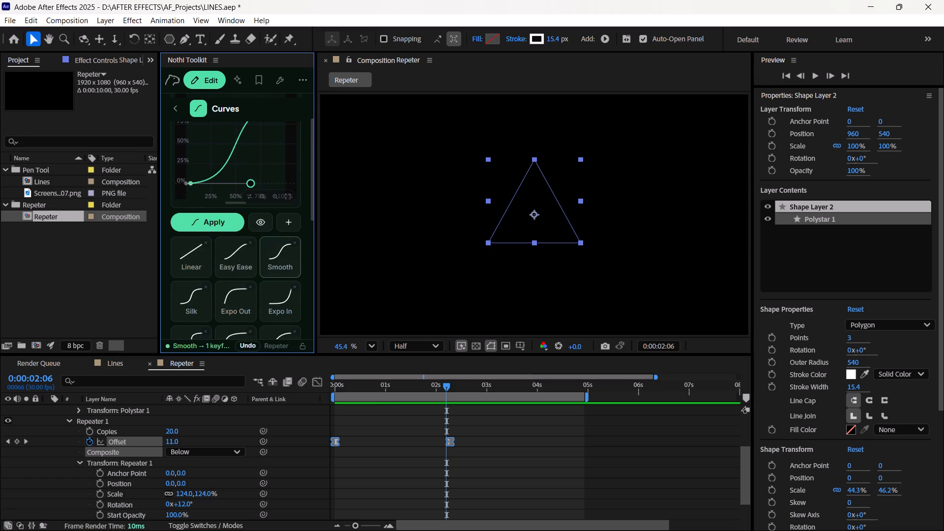
pyautogui.moveTo(444, 388); pyautogui.dragTo(219, 433)
pyautogui.press('space')
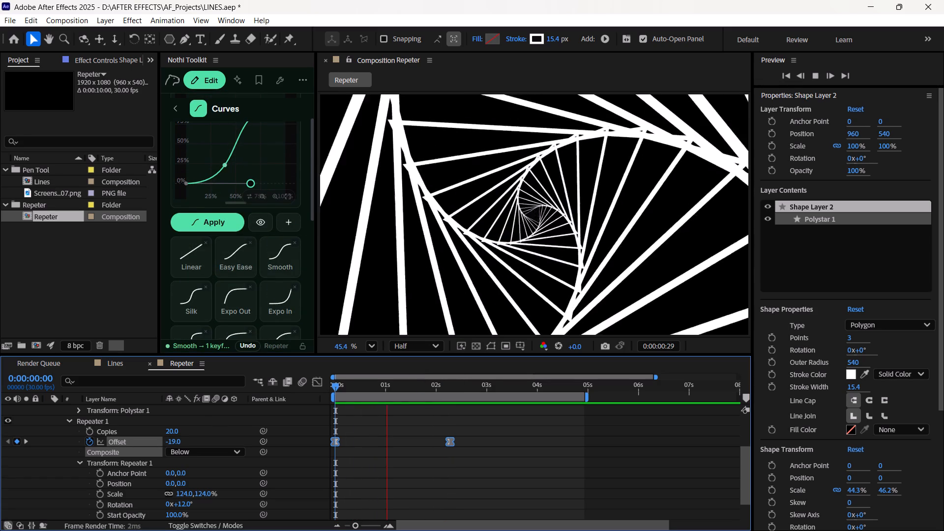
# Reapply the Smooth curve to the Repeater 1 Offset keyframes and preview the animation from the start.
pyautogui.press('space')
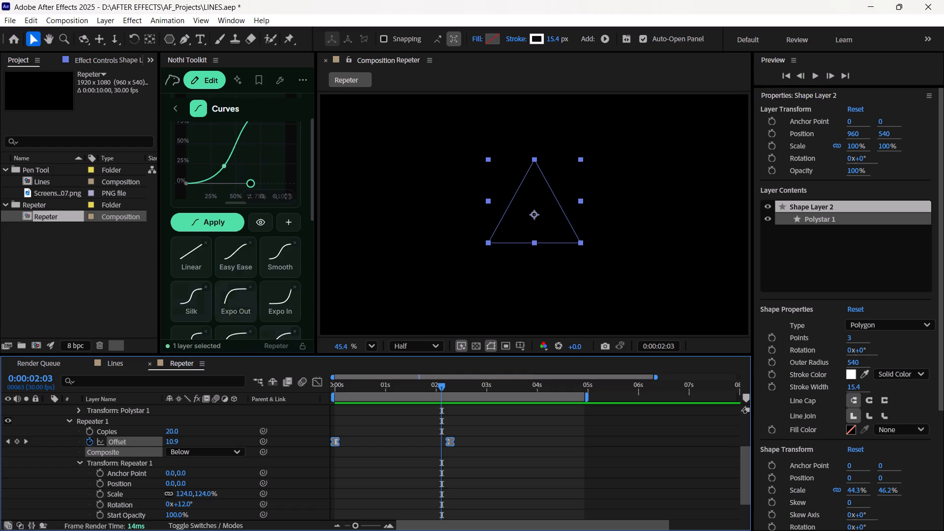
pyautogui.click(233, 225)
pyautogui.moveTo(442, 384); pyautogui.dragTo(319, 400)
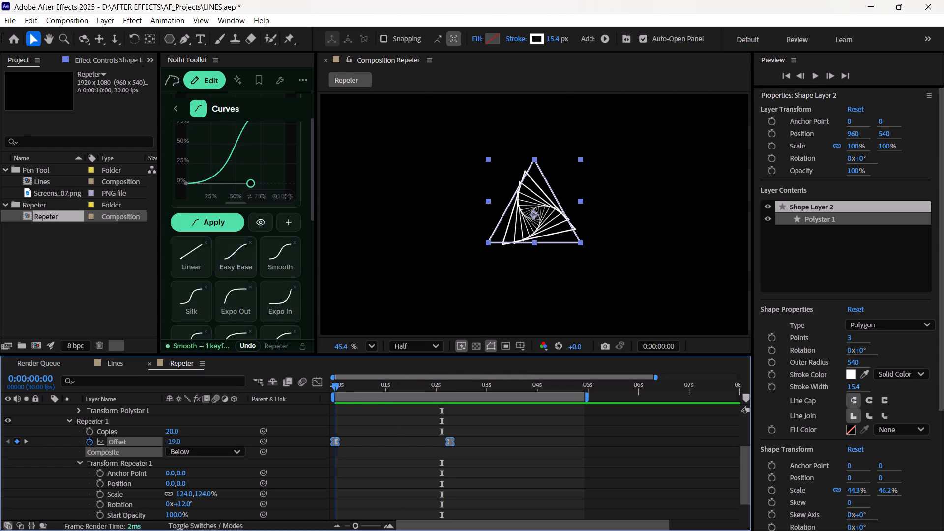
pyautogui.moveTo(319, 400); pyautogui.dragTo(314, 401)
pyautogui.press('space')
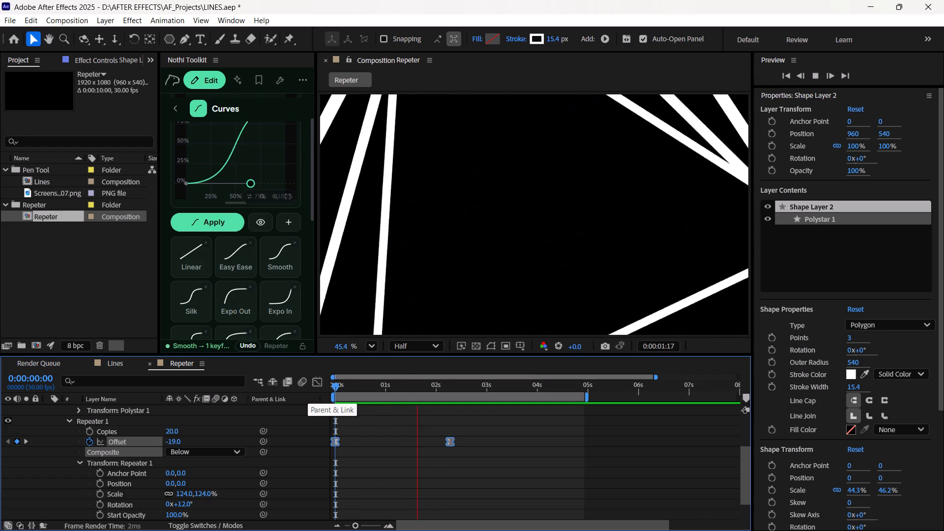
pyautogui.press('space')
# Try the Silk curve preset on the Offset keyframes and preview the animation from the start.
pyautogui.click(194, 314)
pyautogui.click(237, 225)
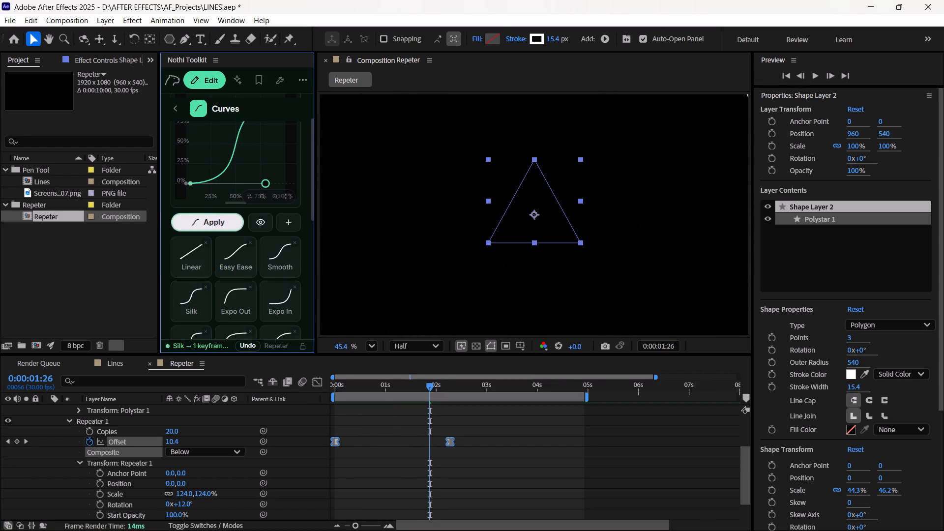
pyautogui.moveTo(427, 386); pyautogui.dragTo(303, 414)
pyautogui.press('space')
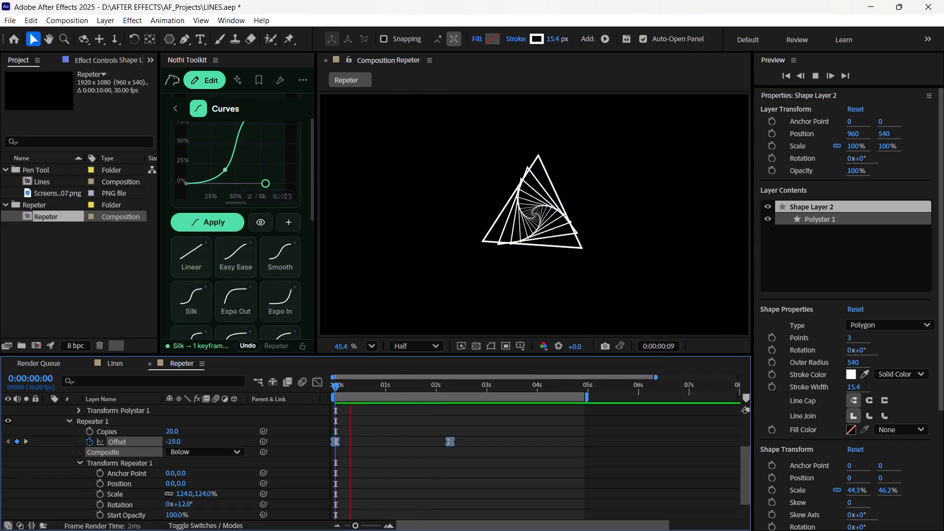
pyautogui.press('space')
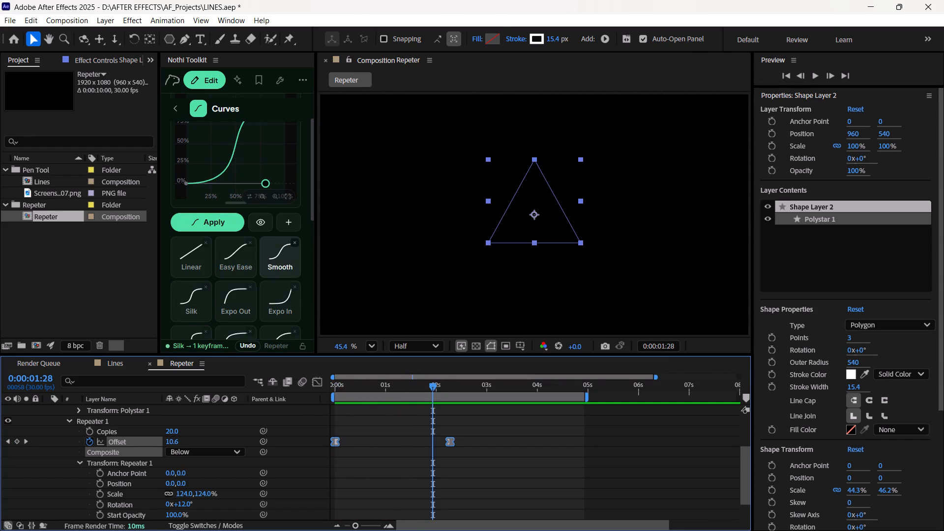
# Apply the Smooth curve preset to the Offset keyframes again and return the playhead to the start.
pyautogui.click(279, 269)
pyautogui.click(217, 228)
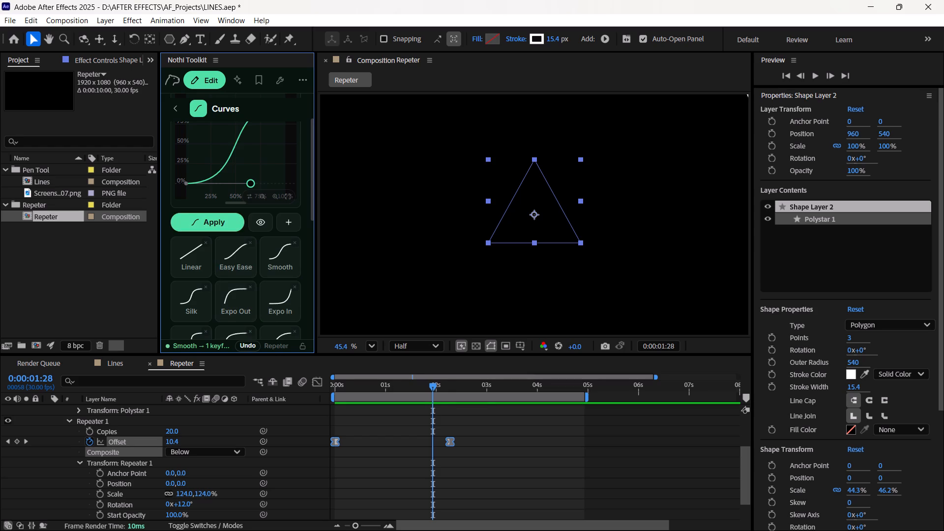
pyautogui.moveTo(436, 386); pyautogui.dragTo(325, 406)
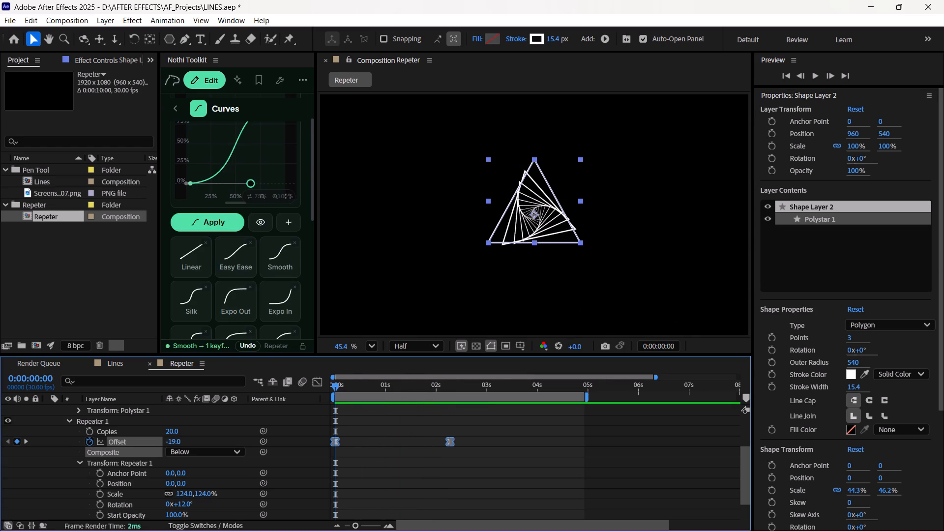
# Enable motion blur for Shape Layer 2 in the Repeter composition.
pyautogui.scroll(-1, 163, 450)
pyautogui.scroll(4, 163, 450)
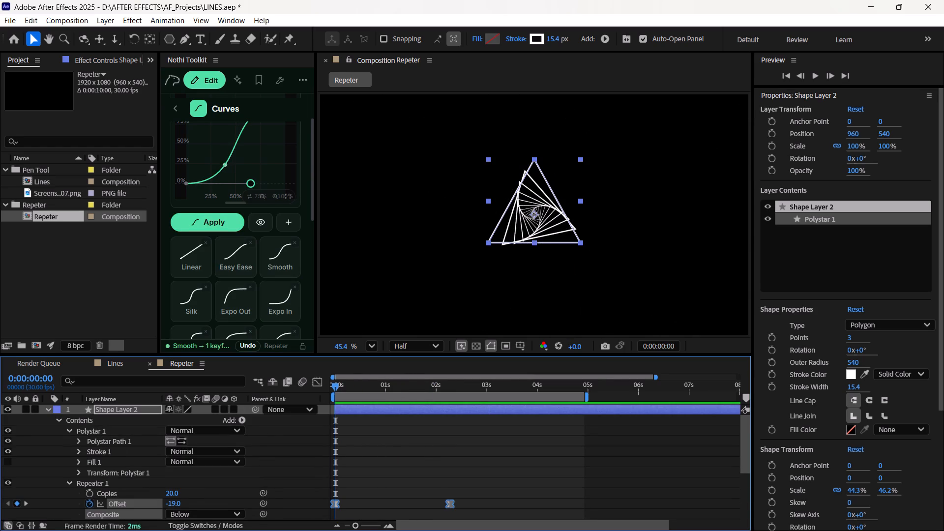
pyautogui.moveTo(216, 398); pyautogui.dragTo(219, 408)
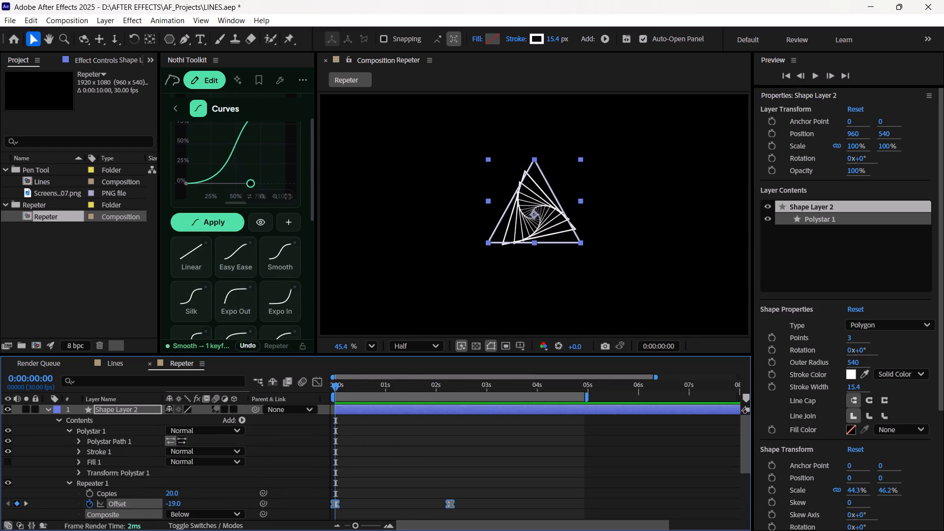
pyautogui.click(215, 398)
pyautogui.click(214, 408)
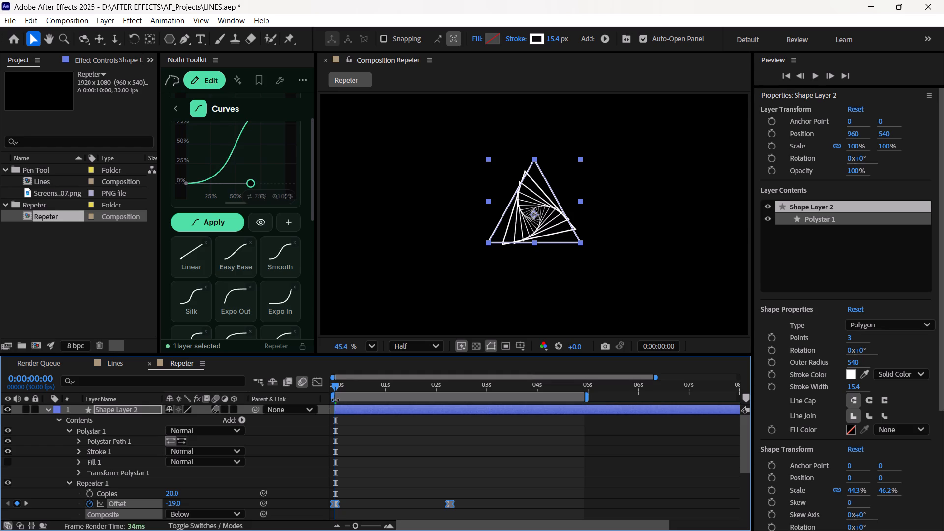
# Preview the motion-blurred animation from the start and scrub through it around the second Offset keyframe.
pyautogui.press('space')
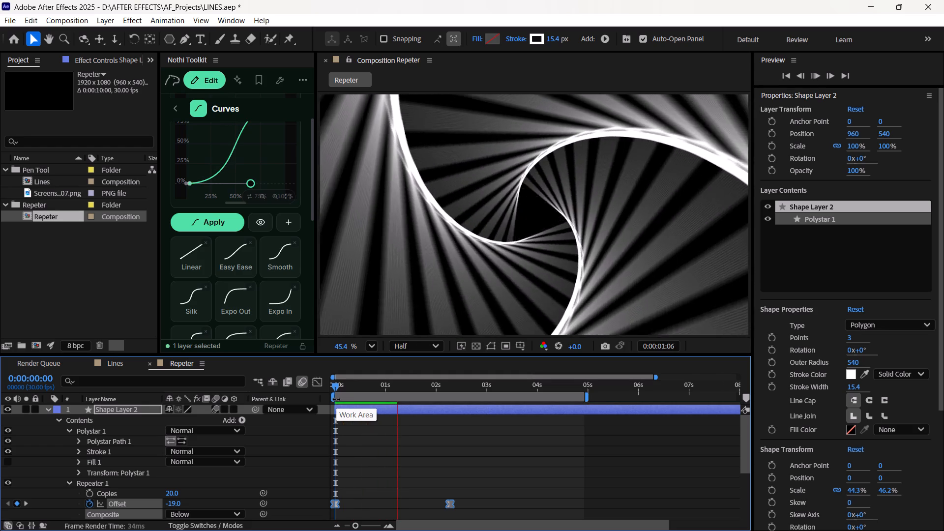
pyautogui.press('space')
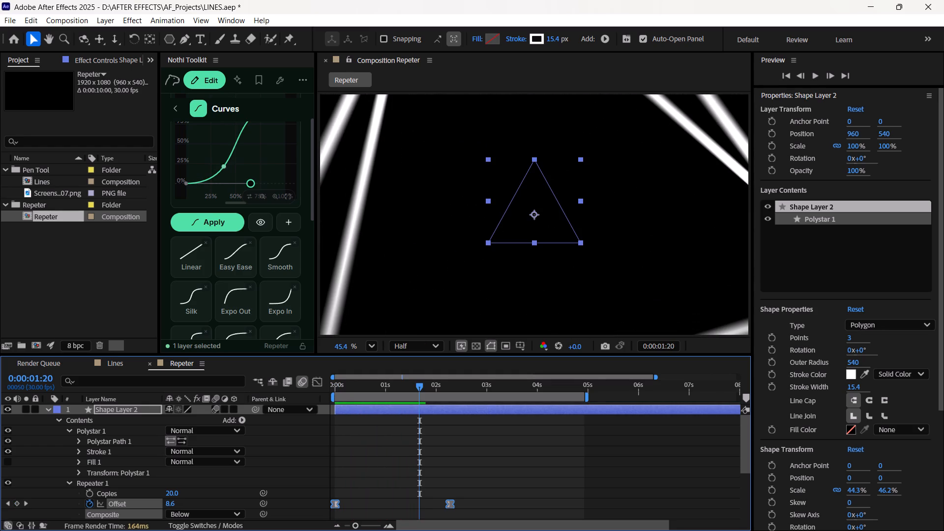
pyautogui.moveTo(420, 388); pyautogui.dragTo(423, 388)
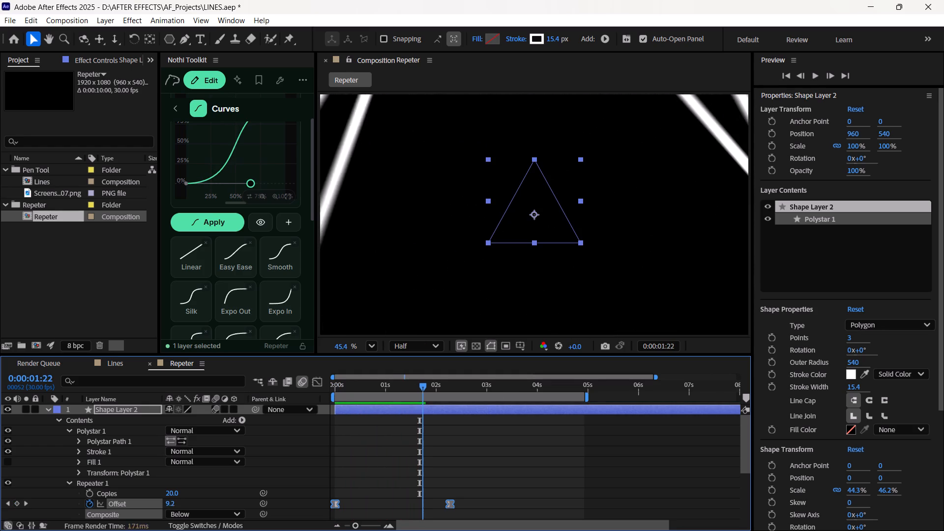
pyautogui.moveTo(423, 388); pyautogui.dragTo(451, 400)
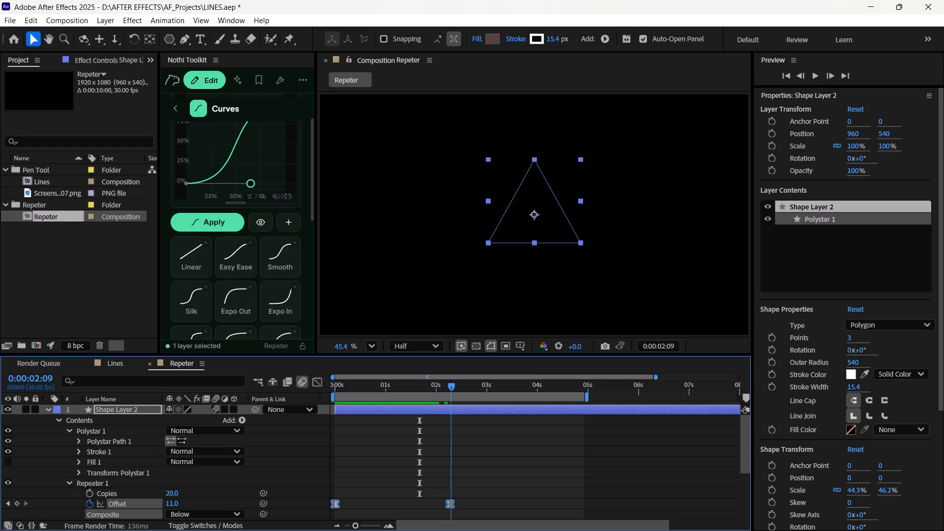
pyautogui.moveTo(451, 400); pyautogui.dragTo(443, 406)
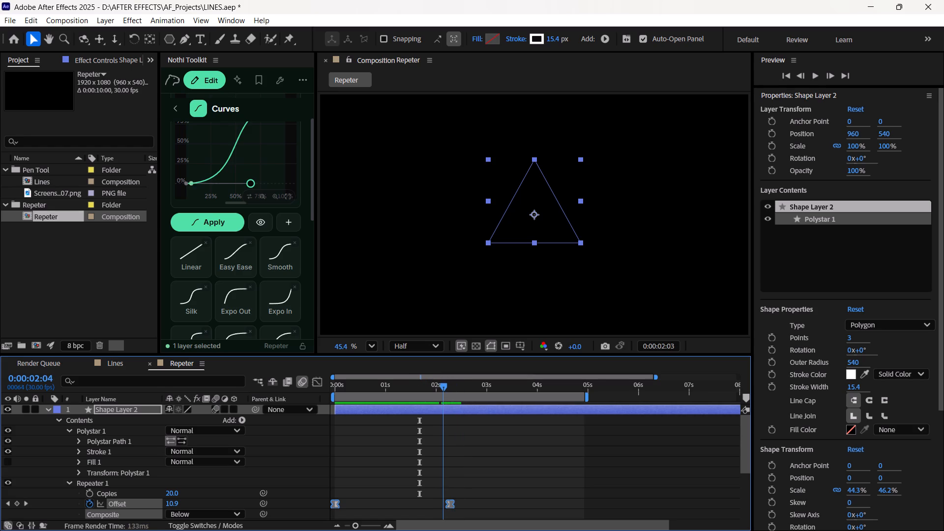
pyautogui.moveTo(443, 406); pyautogui.dragTo(321, 416)
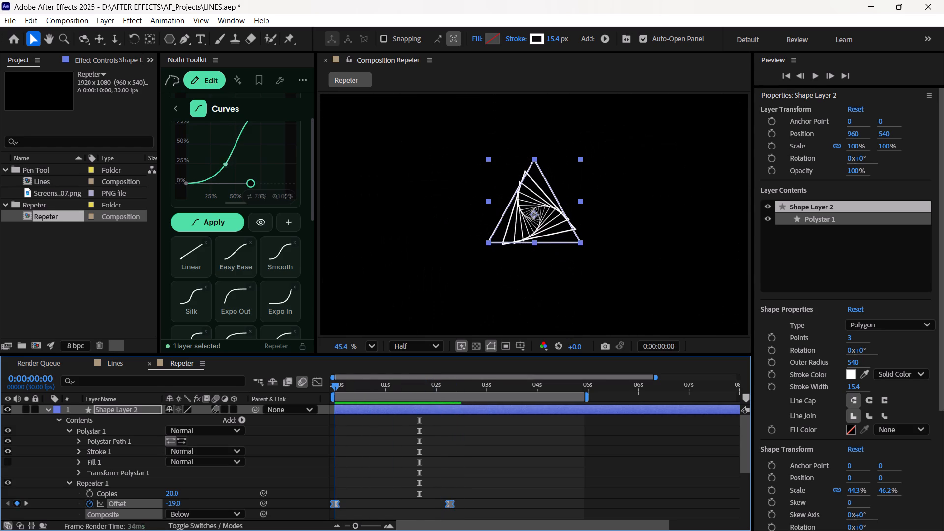
pyautogui.press('space')
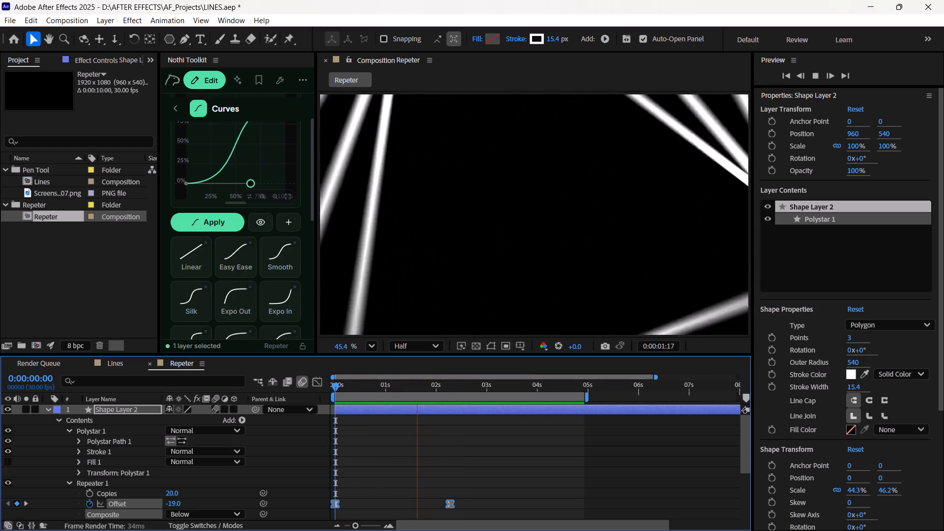
pyautogui.press('space')
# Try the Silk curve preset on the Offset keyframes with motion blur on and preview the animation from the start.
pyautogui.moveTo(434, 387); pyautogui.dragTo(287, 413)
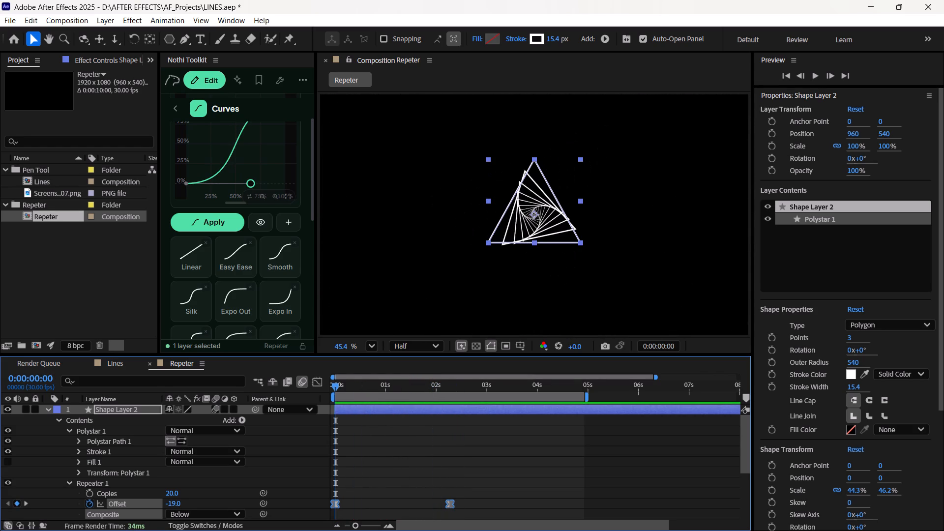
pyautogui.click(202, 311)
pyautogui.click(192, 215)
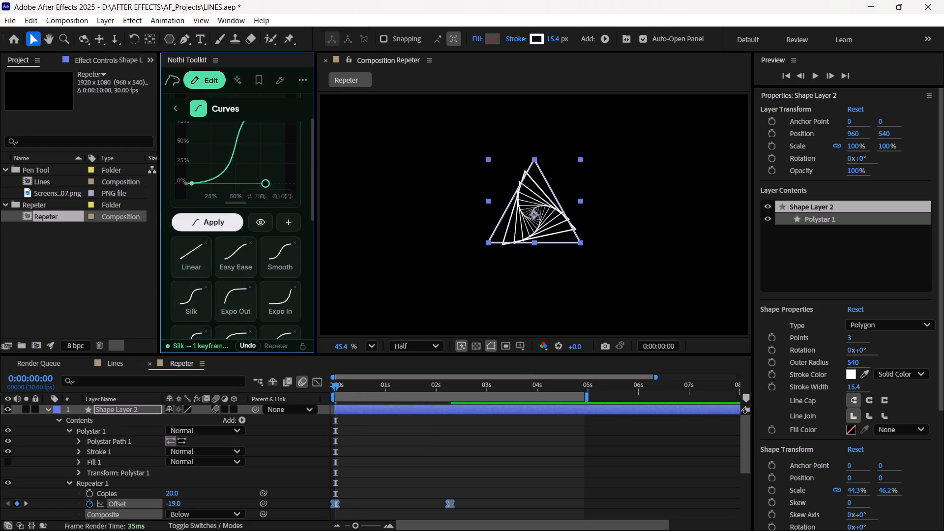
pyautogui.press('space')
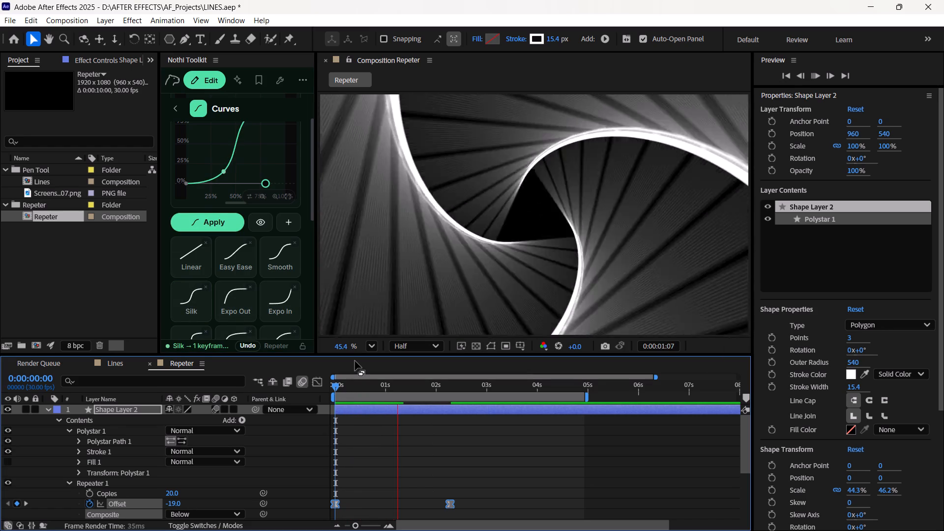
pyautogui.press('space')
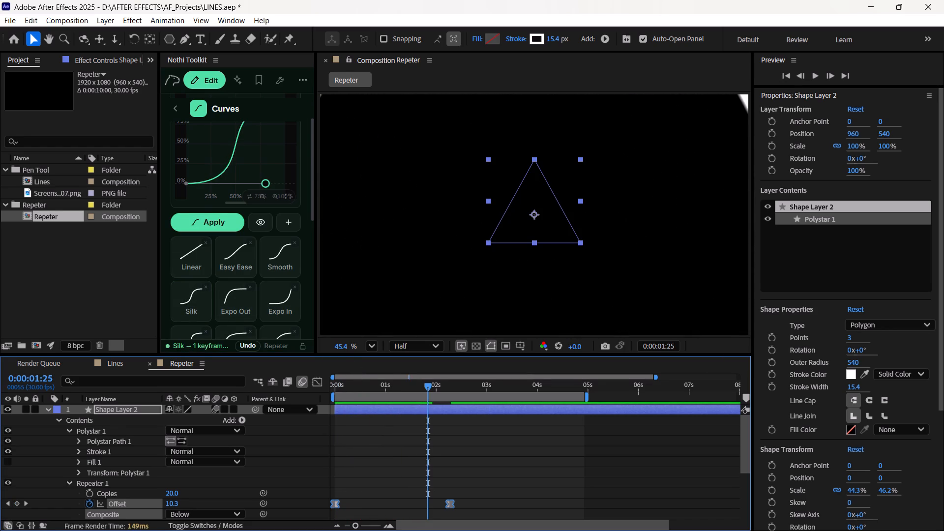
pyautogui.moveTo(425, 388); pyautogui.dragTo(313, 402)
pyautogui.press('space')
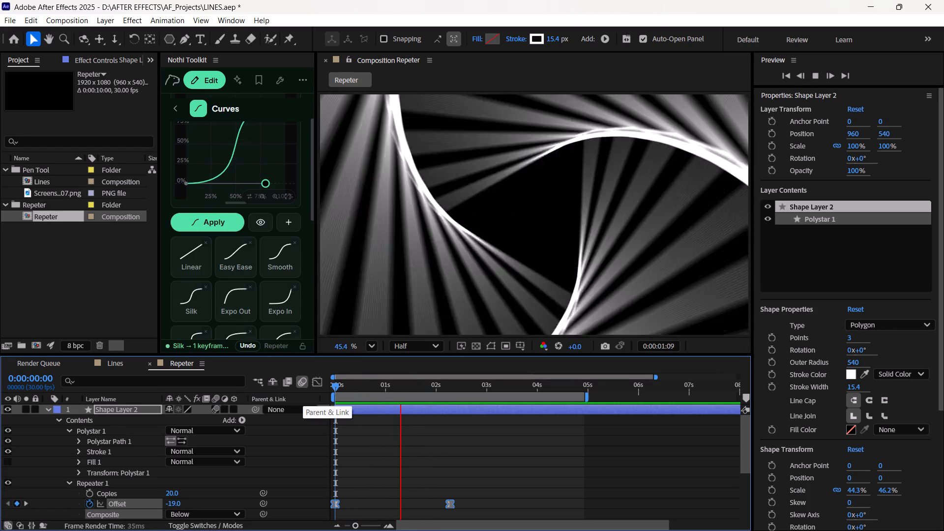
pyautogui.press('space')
# Return the Offset keyframes to the Smooth curve preset and play the motion-blurred animation from the start.
pyautogui.moveTo(426, 386); pyautogui.dragTo(280, 390)
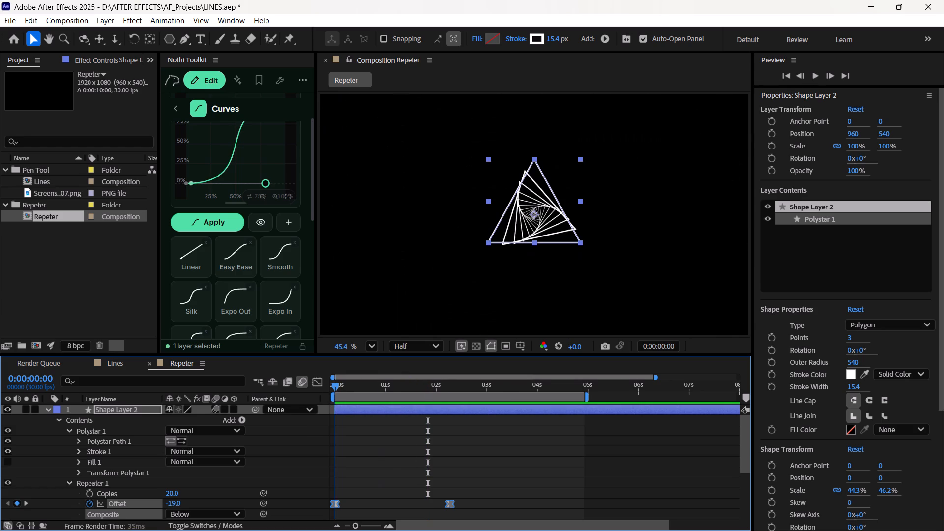
pyautogui.moveTo(280, 390); pyautogui.dragTo(257, 390)
pyautogui.click(276, 268)
pyautogui.press('space')
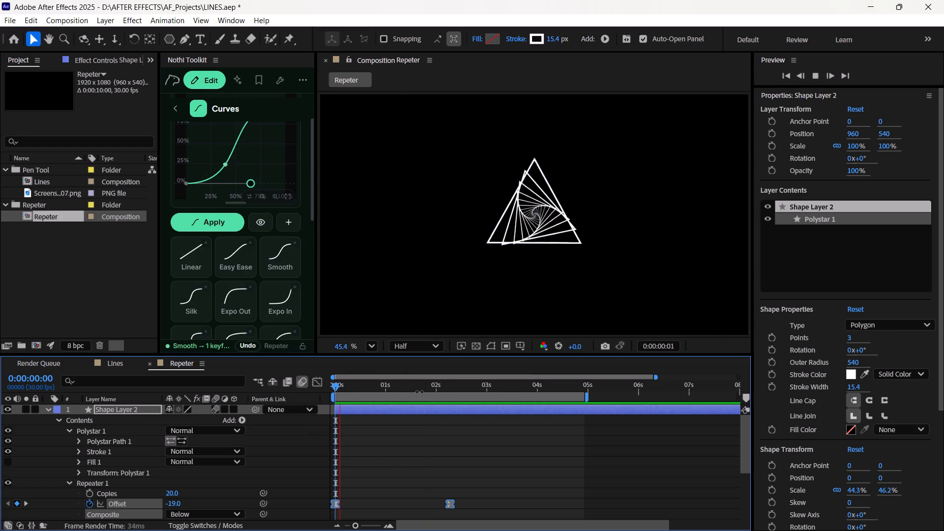
pyautogui.press('space')
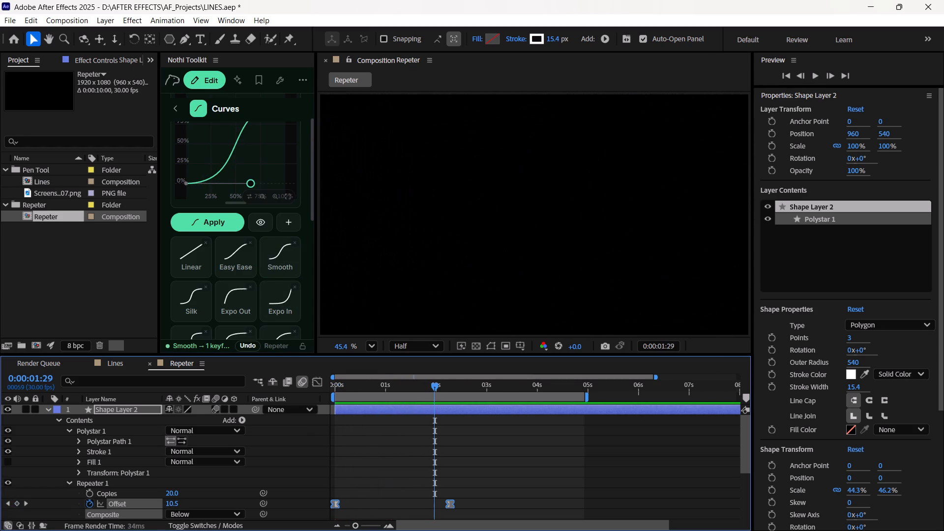
# Browse the remaining curve presets and settings in Nothi Toolkit's Curves tool without saving a new curve.
pyautogui.scroll(-2, 255, 301)
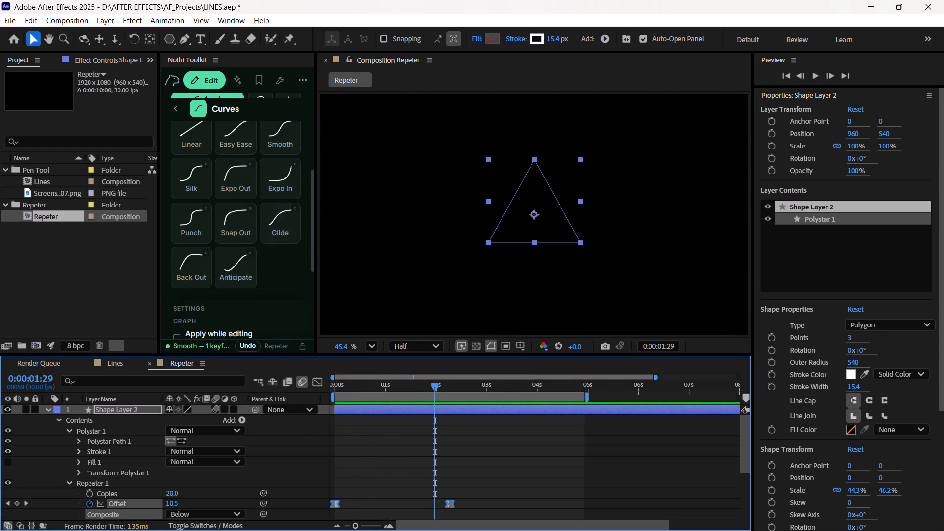
pyautogui.scroll(1, 206, 276)
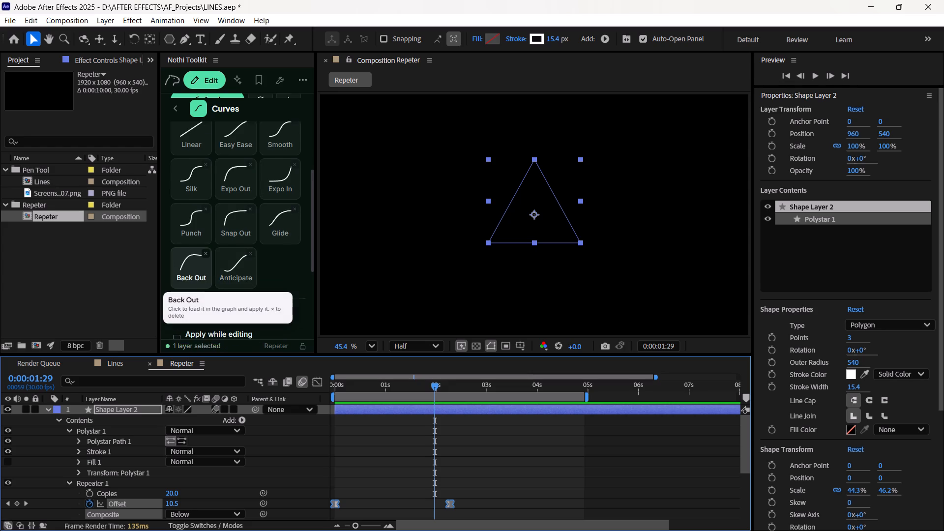
pyautogui.scroll(-3, 212, 261)
pyautogui.scroll(3, 212, 262)
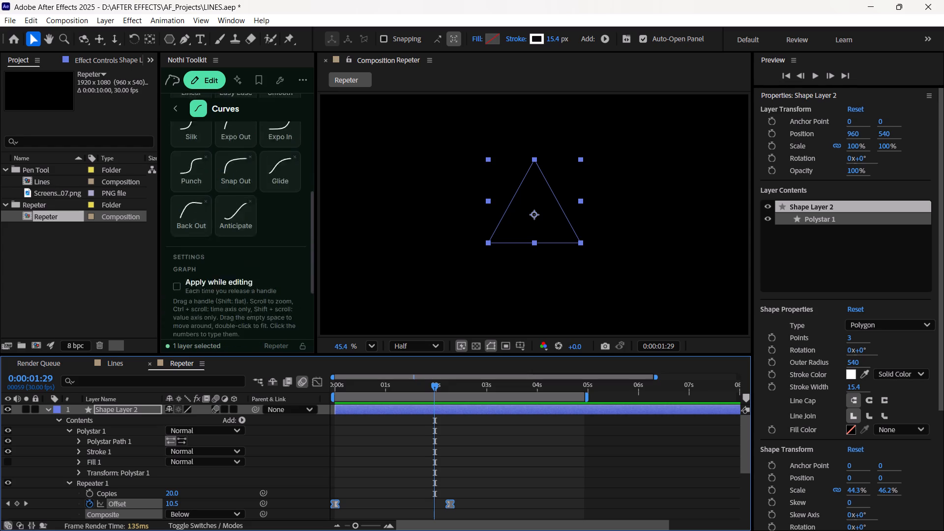
pyautogui.click(288, 154)
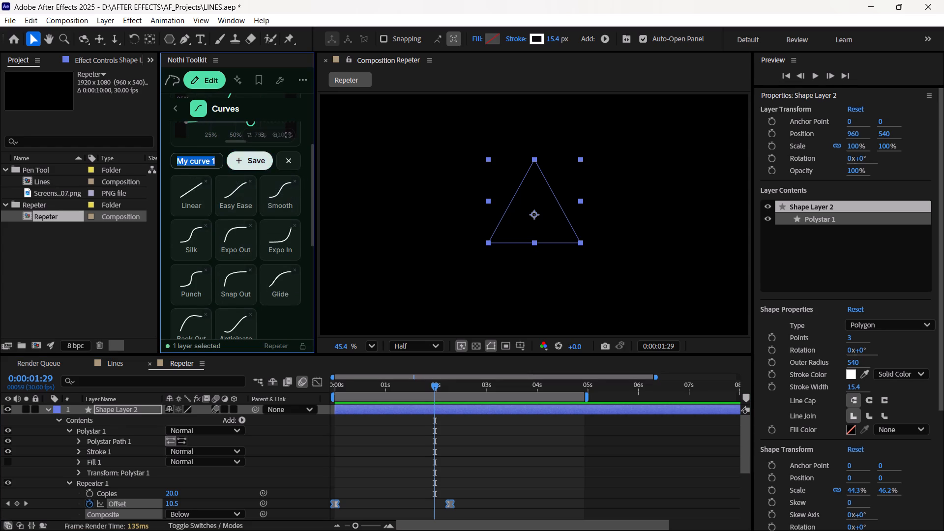
pyautogui.click(291, 161)
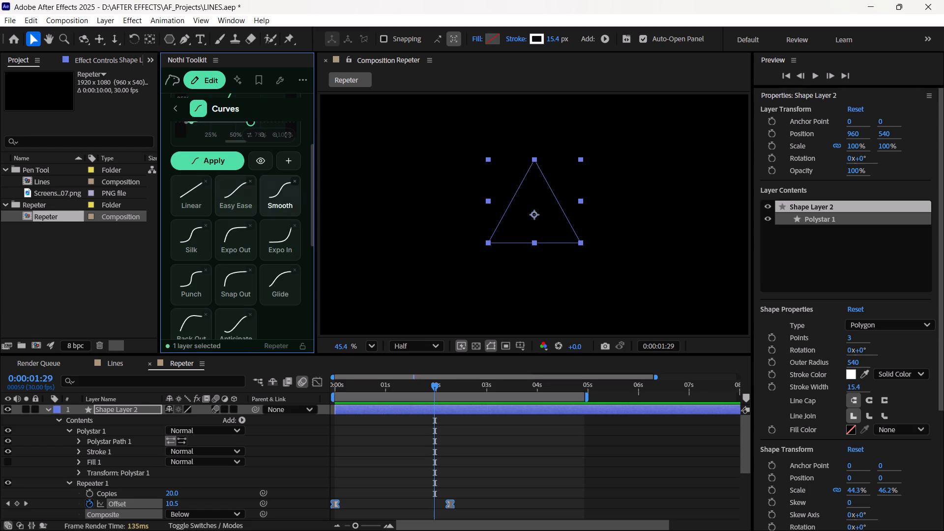
# Reapply the Smooth curve preset to the Offset keyframes, preview from the start, and return the playhead to 0:00.
pyautogui.click(266, 195)
pyautogui.moveTo(436, 385); pyautogui.dragTo(259, 399)
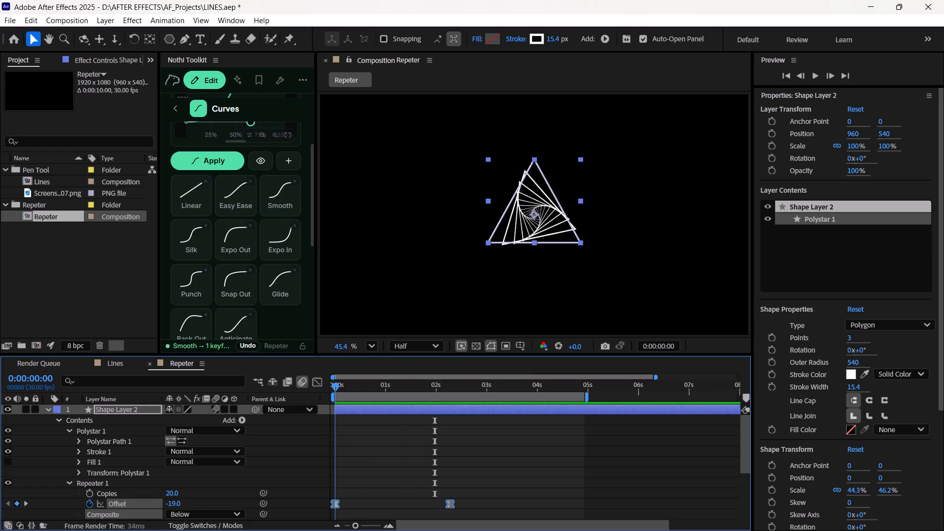
pyautogui.moveTo(259, 399); pyautogui.dragTo(258, 398)
pyautogui.press('space')
pyautogui.press('space')
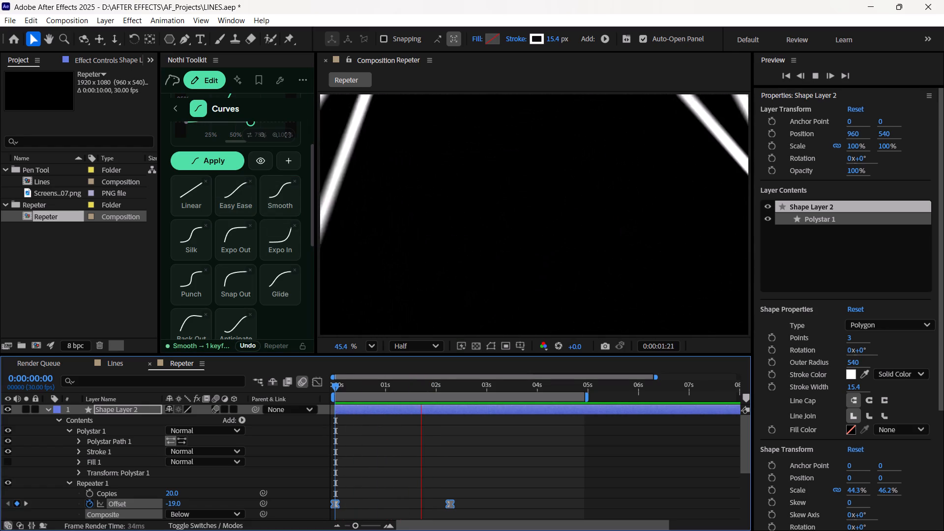
pyautogui.moveTo(433, 386); pyautogui.dragTo(303, 394)
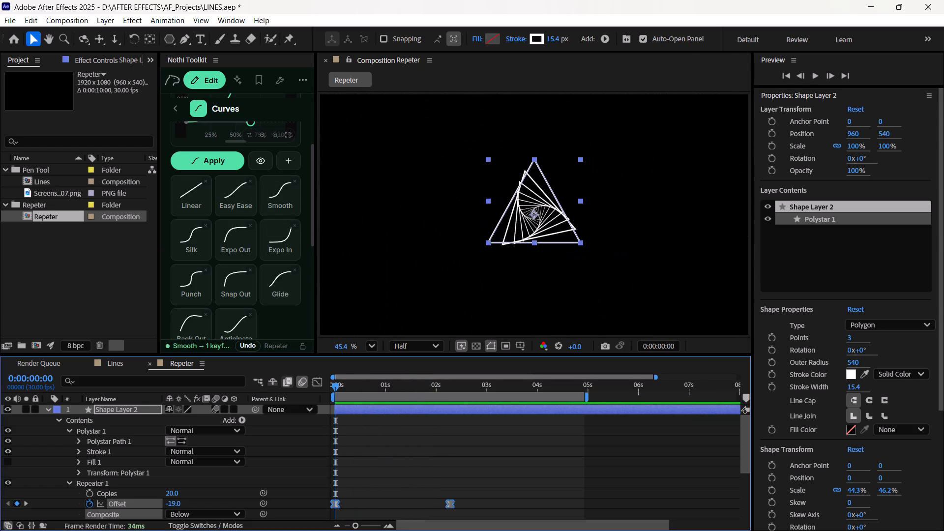
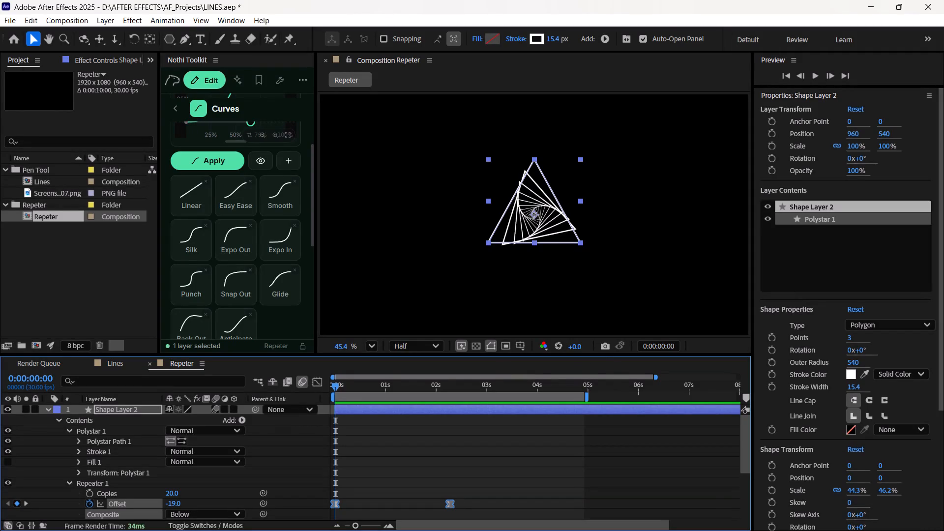
# Extend the end of the work area to the 10-second end of the composition.
pyautogui.moveTo(589, 397); pyautogui.dragTo(785, 395)
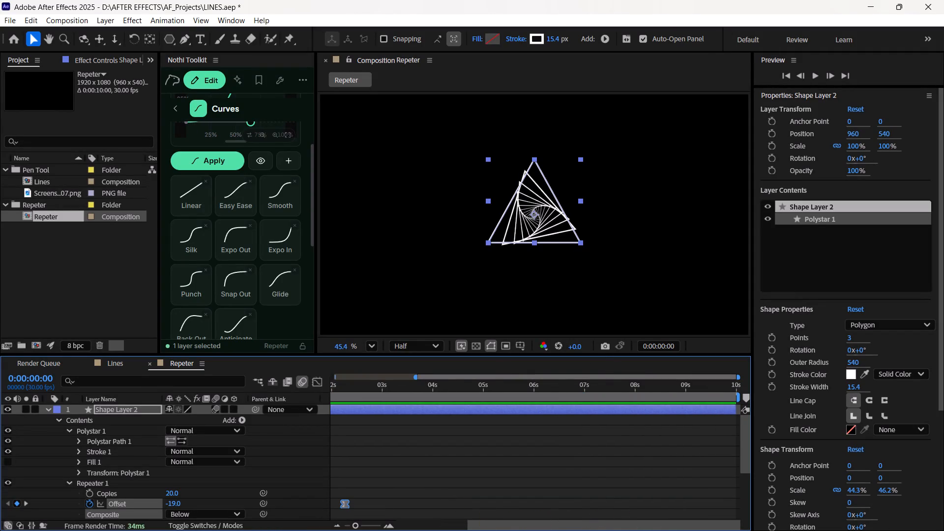
pyautogui.moveTo(358, 525); pyautogui.dragTo(355, 526)
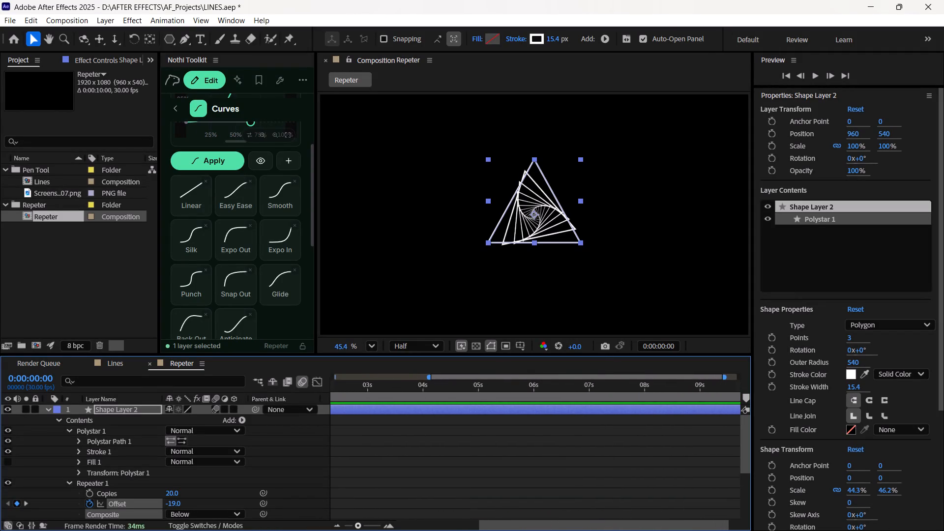
pyautogui.moveTo(355, 526); pyautogui.dragTo(340, 530)
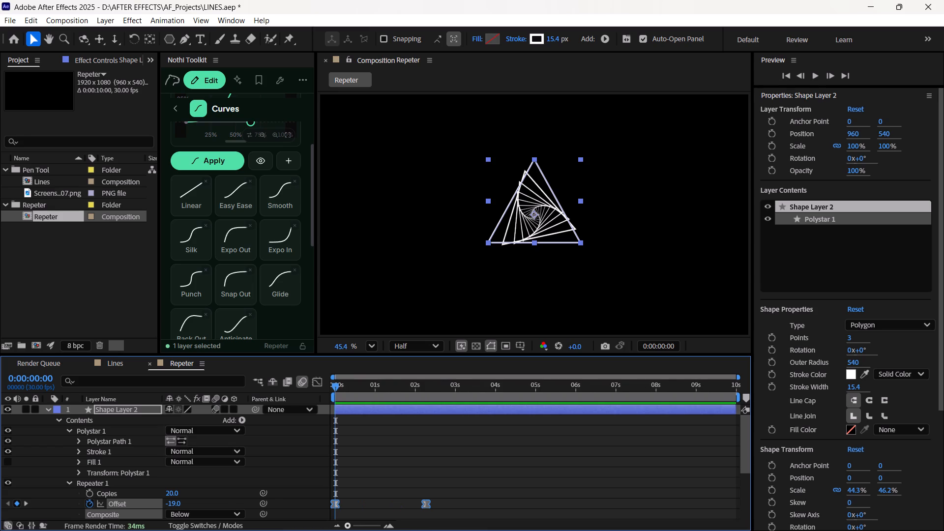
pyautogui.moveTo(340, 530); pyautogui.dragTo(339, 530)
# Add a composition marker at 0:00:01:28.
pyautogui.scroll(-1, 415, 463)
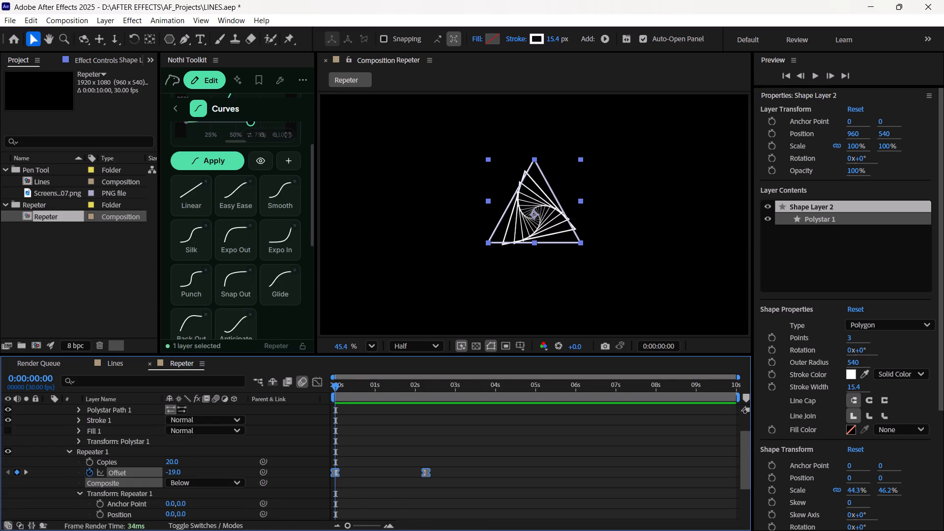
pyautogui.moveTo(336, 385); pyautogui.dragTo(413, 402)
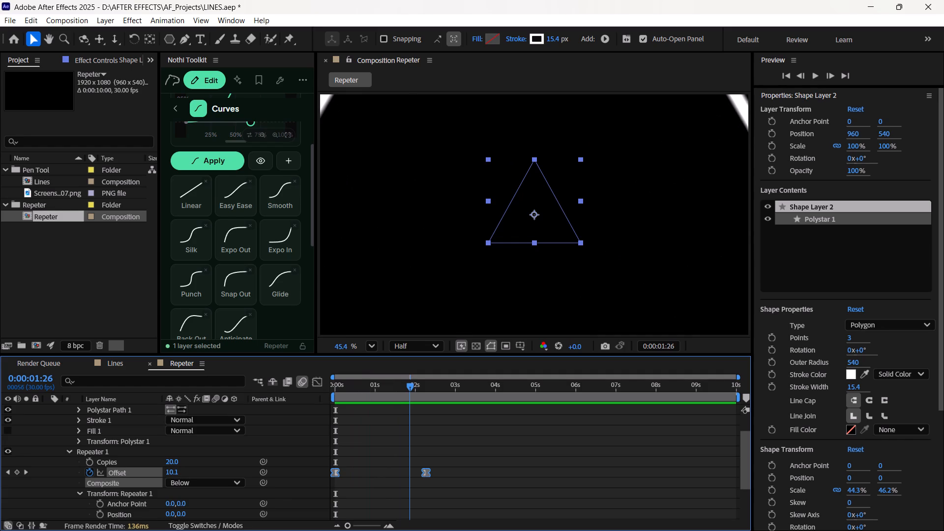
pyautogui.moveTo(413, 402); pyautogui.dragTo(413, 403)
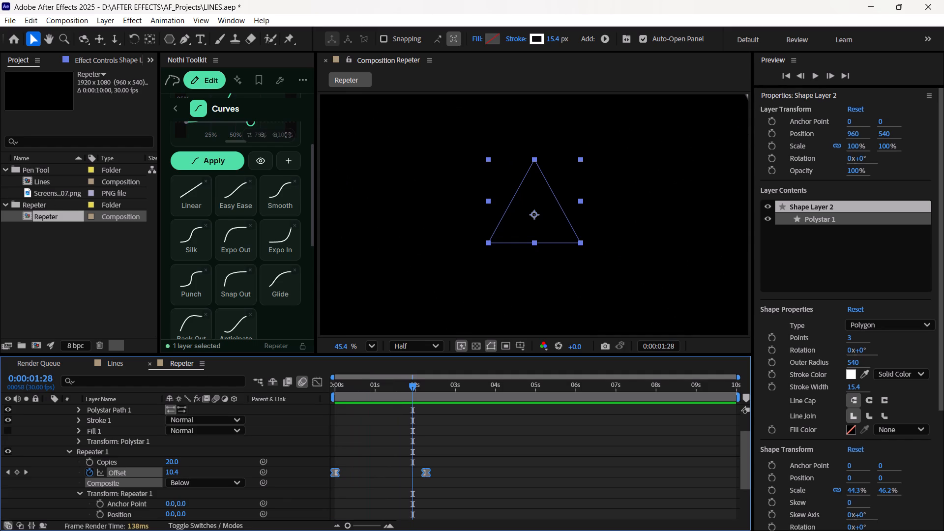
pyautogui.click(748, 396)
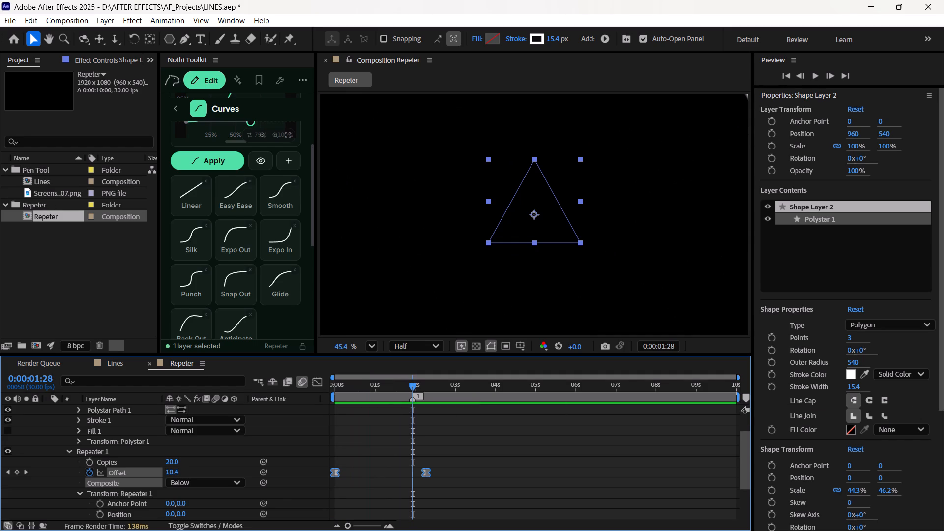
# Reveal only the keyframed properties of Shape Layer 2.
pyautogui.scroll(6, 67, 413)
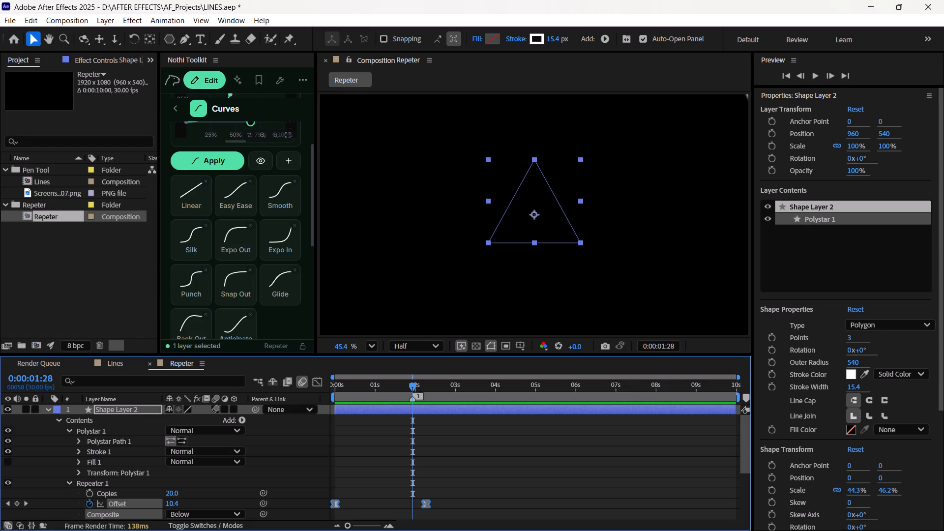
pyautogui.click(148, 408)
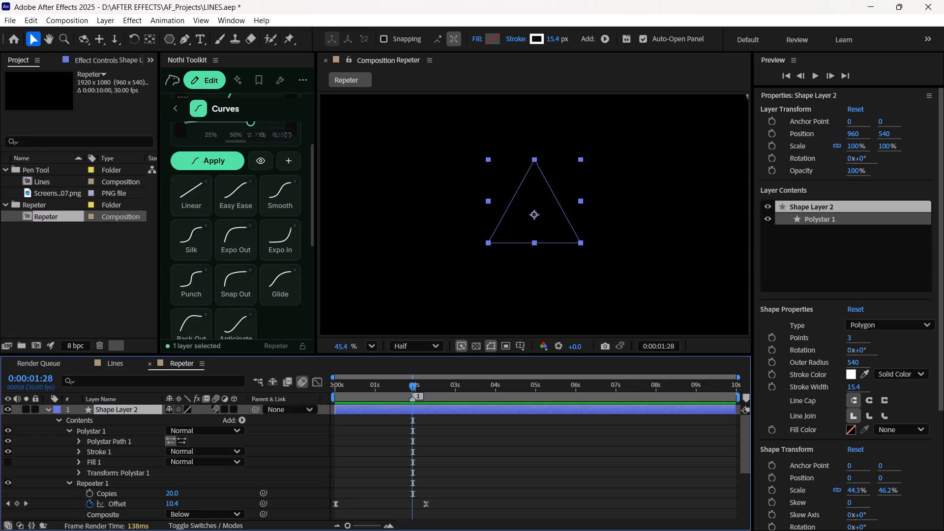
pyautogui.press('u')
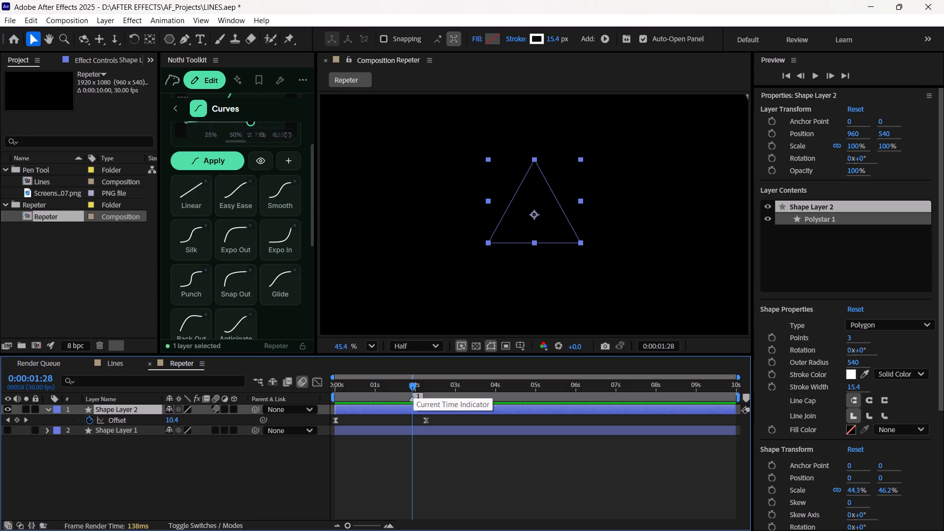
# Move the playhead to 0:00:02:23, past the second Offset keyframe.
pyautogui.moveTo(413, 388); pyautogui.dragTo(447, 393)
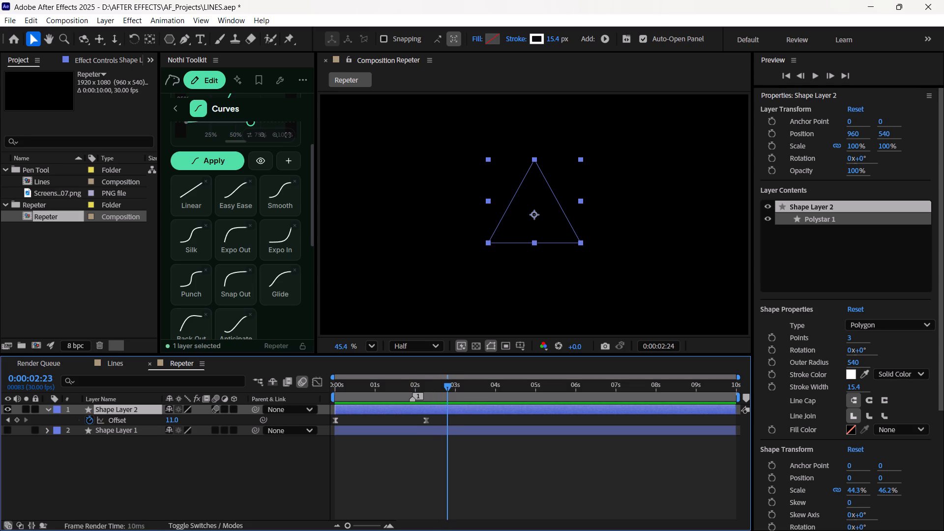
pyautogui.moveTo(447, 393); pyautogui.dragTo(447, 394)
pyautogui.moveTo(350, 526); pyautogui.dragTo(352, 526)
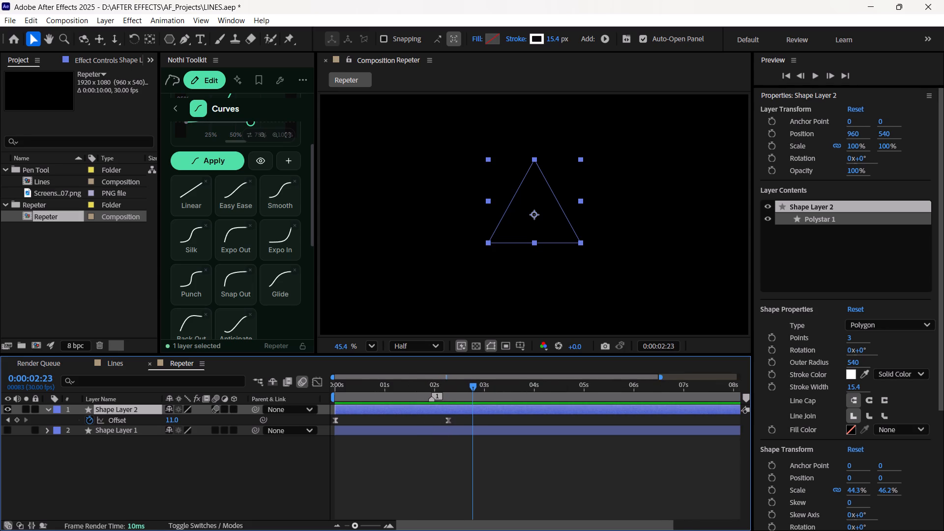
pyautogui.moveTo(352, 526); pyautogui.dragTo(357, 525)
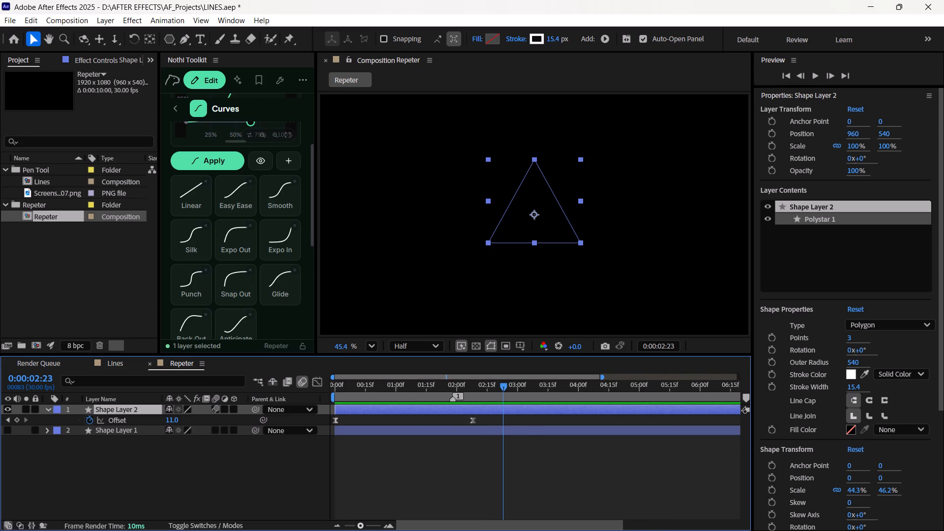
pyautogui.moveTo(357, 525); pyautogui.dragTo(355, 525)
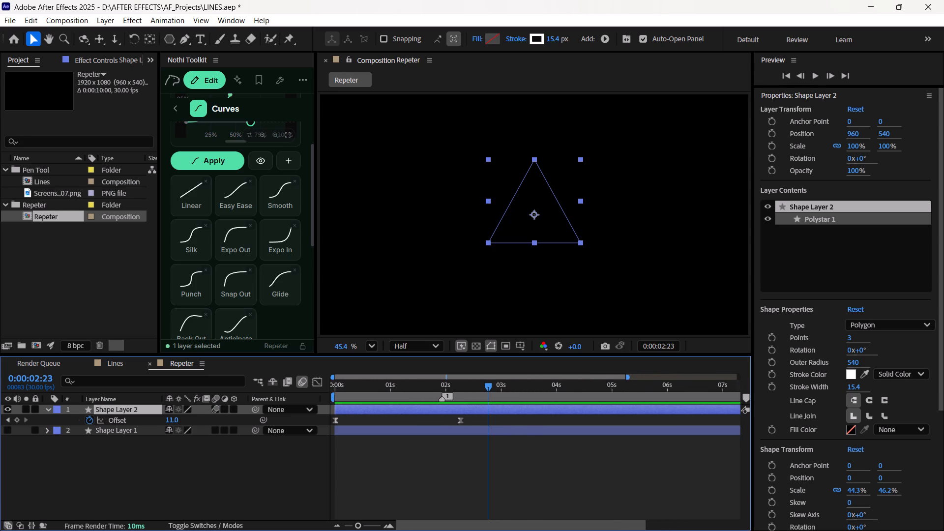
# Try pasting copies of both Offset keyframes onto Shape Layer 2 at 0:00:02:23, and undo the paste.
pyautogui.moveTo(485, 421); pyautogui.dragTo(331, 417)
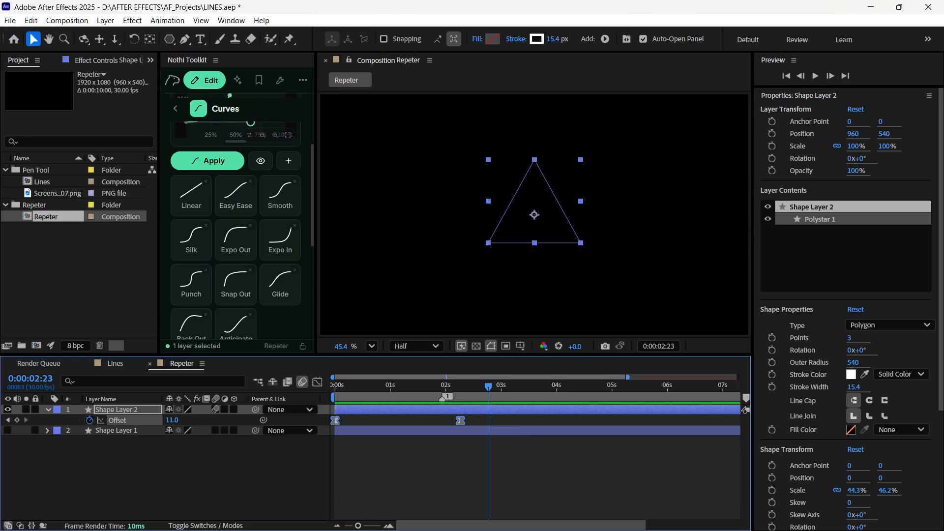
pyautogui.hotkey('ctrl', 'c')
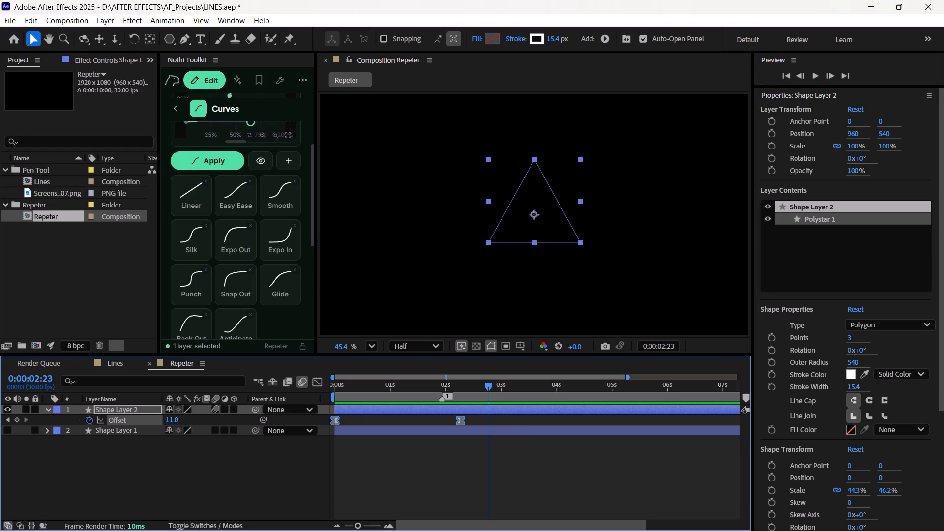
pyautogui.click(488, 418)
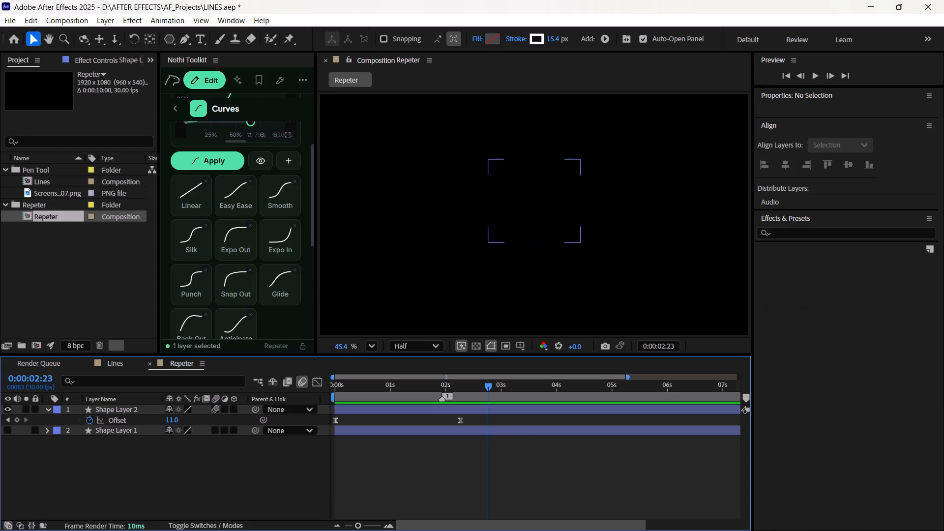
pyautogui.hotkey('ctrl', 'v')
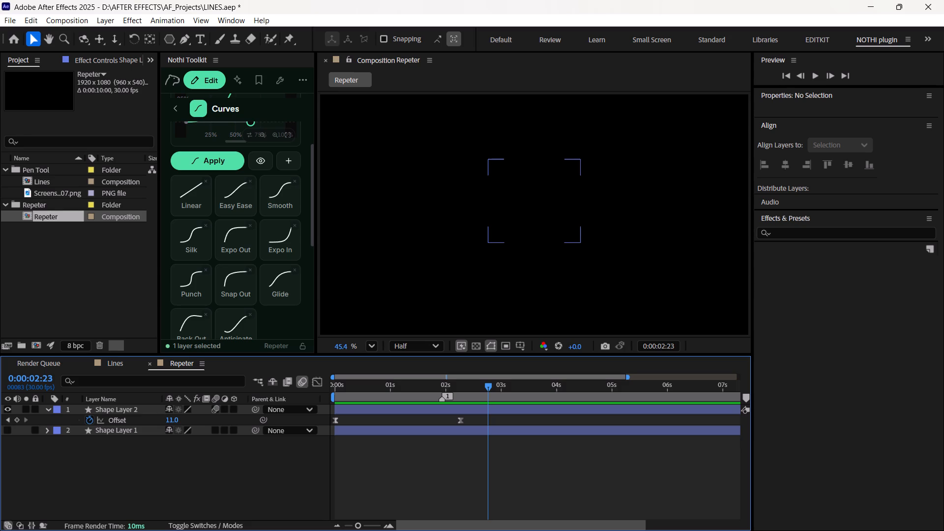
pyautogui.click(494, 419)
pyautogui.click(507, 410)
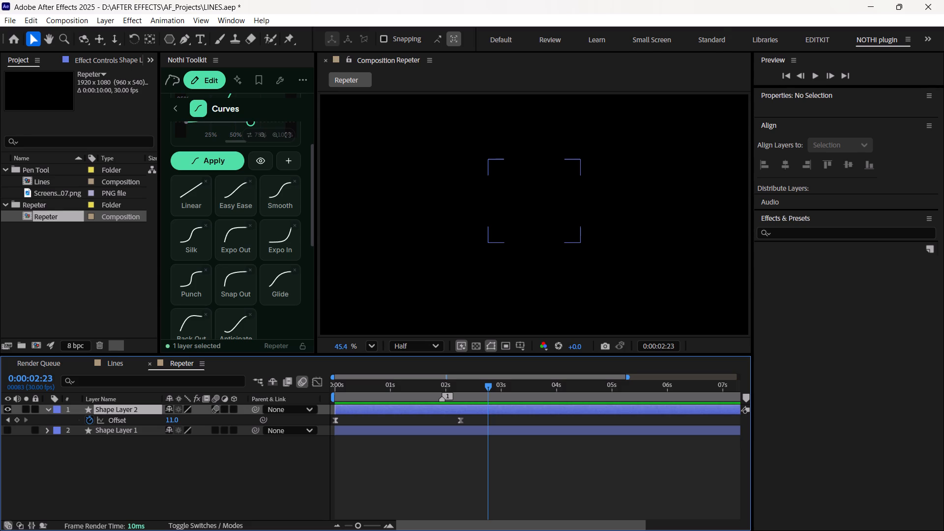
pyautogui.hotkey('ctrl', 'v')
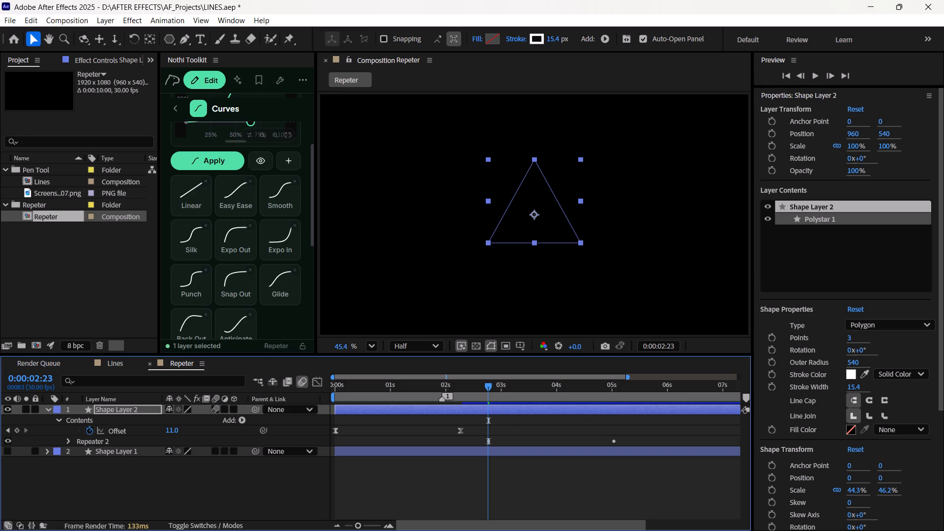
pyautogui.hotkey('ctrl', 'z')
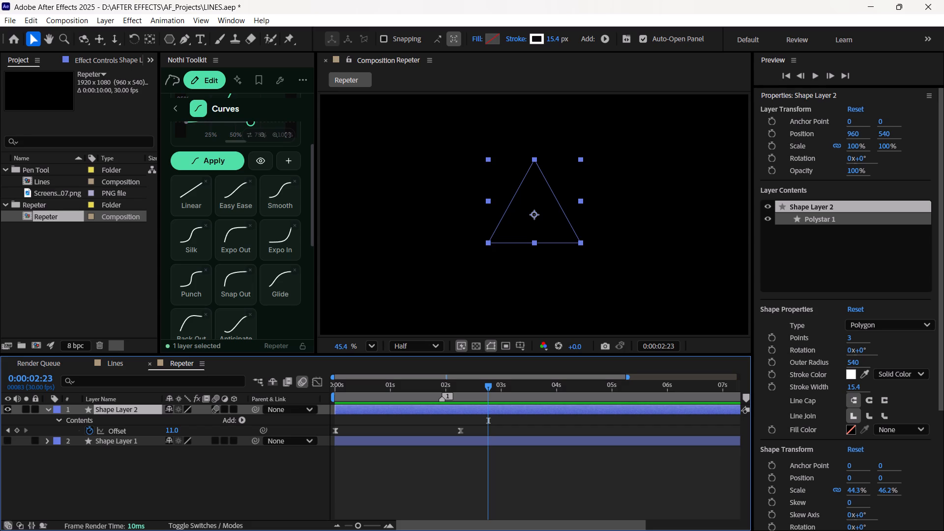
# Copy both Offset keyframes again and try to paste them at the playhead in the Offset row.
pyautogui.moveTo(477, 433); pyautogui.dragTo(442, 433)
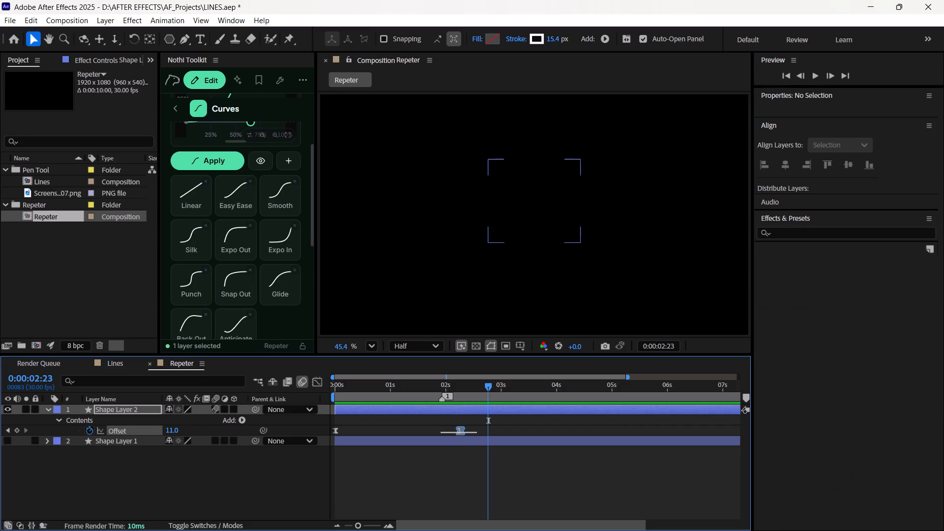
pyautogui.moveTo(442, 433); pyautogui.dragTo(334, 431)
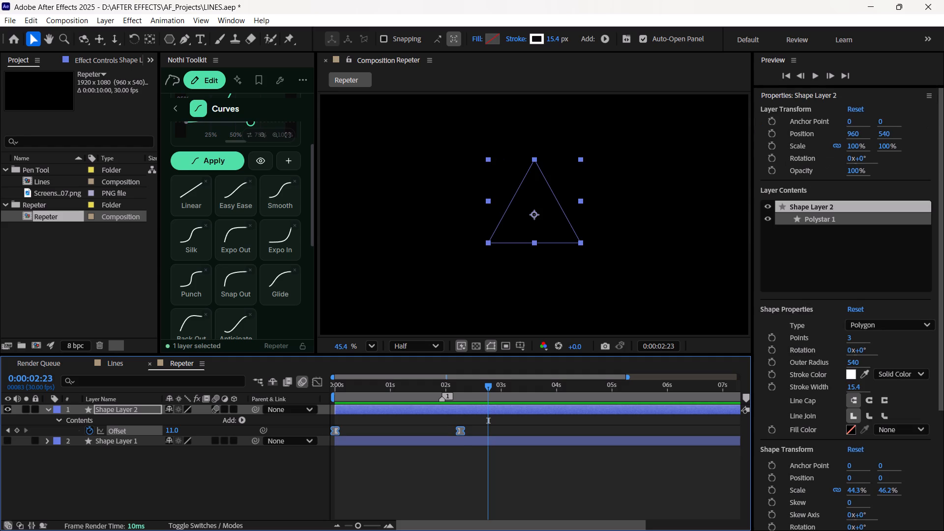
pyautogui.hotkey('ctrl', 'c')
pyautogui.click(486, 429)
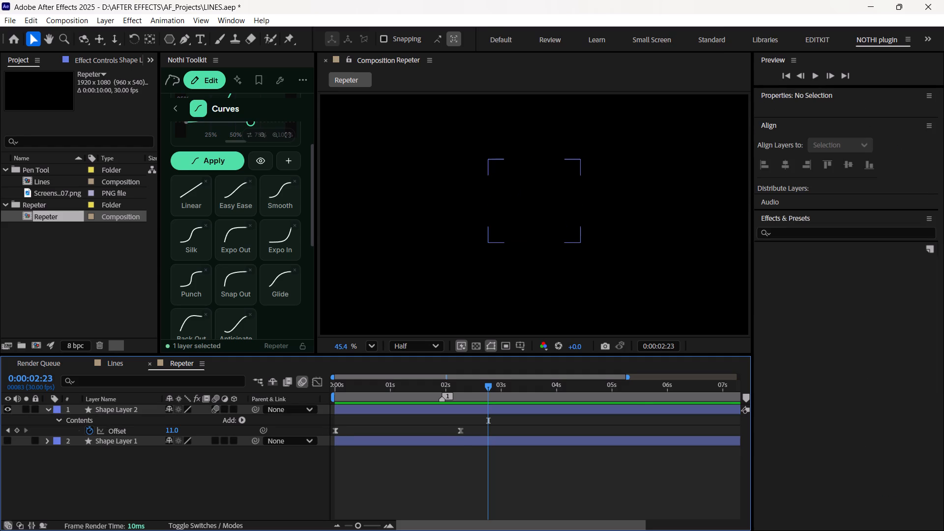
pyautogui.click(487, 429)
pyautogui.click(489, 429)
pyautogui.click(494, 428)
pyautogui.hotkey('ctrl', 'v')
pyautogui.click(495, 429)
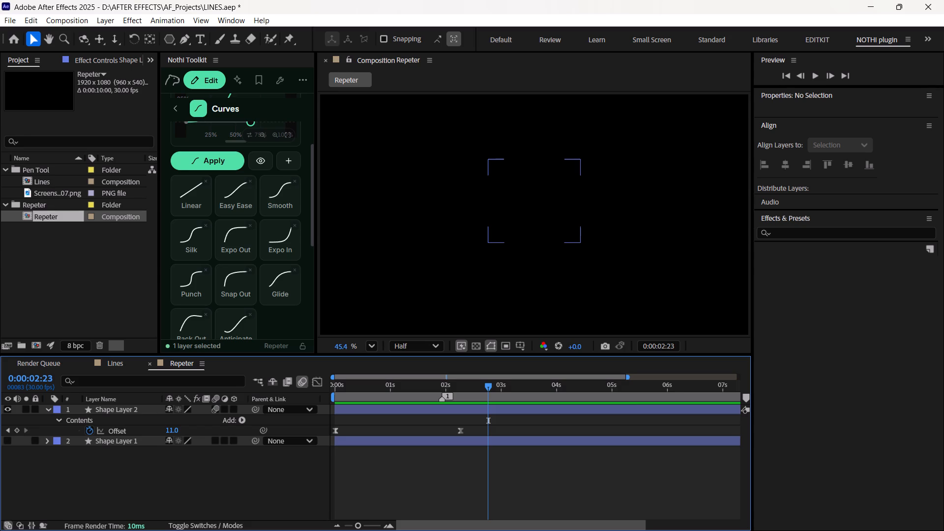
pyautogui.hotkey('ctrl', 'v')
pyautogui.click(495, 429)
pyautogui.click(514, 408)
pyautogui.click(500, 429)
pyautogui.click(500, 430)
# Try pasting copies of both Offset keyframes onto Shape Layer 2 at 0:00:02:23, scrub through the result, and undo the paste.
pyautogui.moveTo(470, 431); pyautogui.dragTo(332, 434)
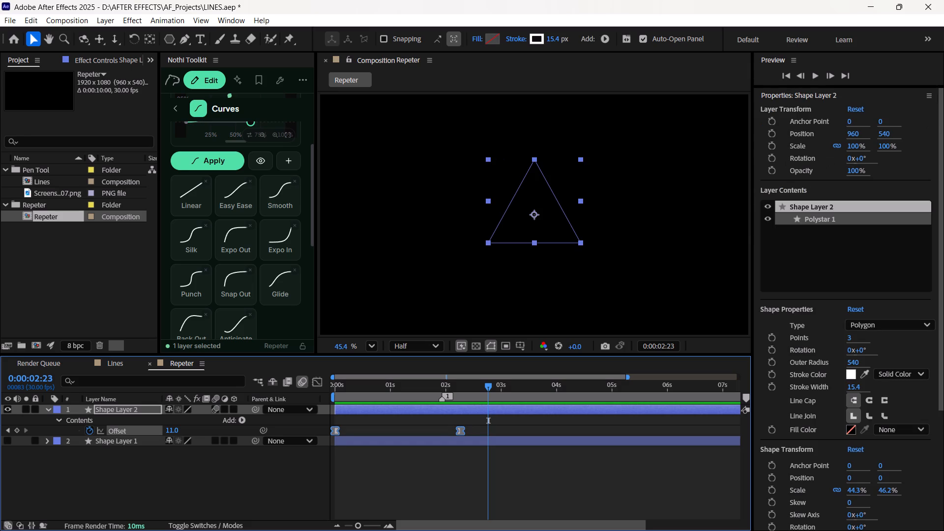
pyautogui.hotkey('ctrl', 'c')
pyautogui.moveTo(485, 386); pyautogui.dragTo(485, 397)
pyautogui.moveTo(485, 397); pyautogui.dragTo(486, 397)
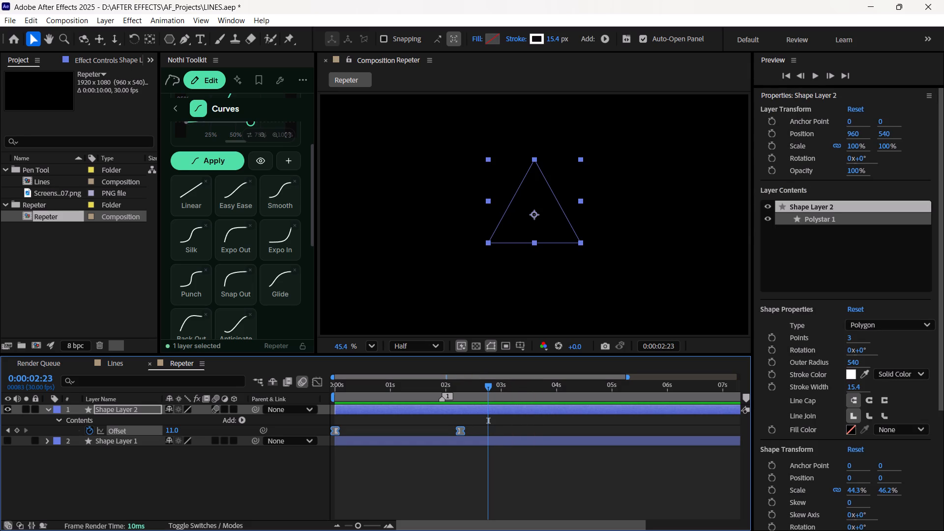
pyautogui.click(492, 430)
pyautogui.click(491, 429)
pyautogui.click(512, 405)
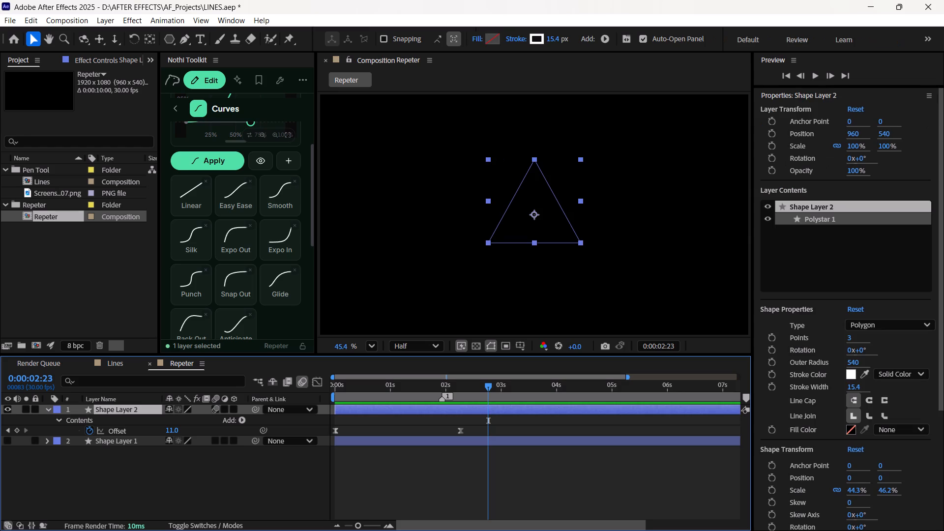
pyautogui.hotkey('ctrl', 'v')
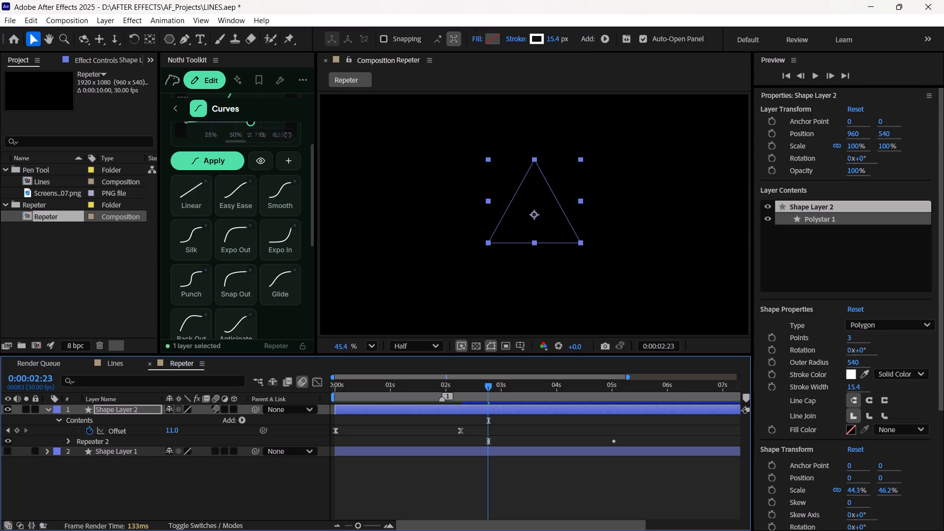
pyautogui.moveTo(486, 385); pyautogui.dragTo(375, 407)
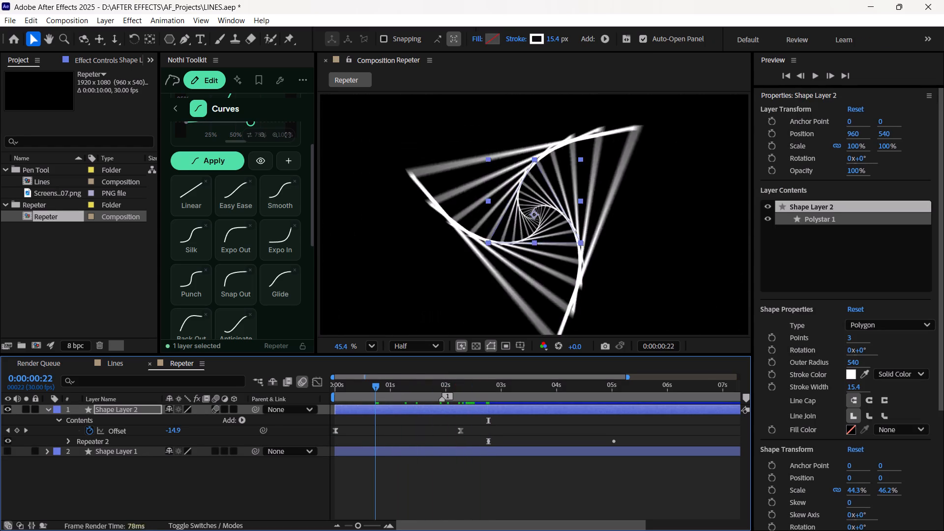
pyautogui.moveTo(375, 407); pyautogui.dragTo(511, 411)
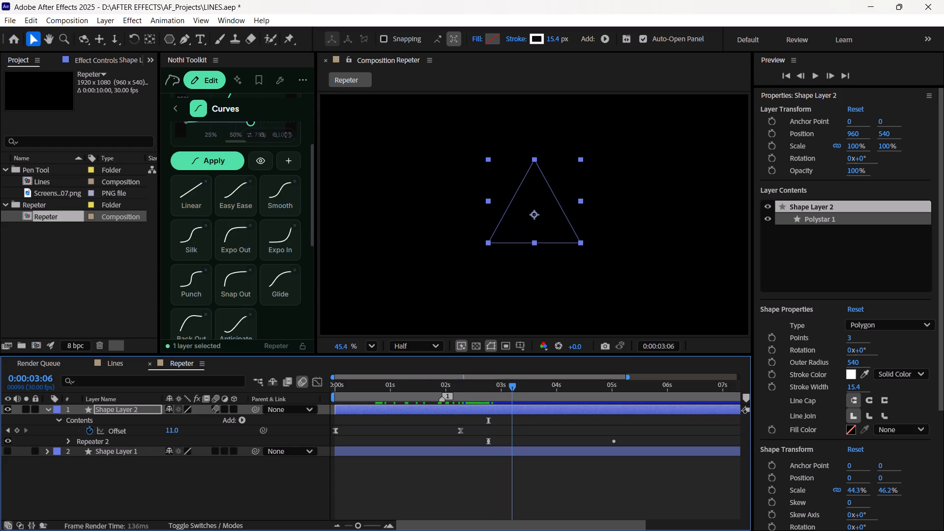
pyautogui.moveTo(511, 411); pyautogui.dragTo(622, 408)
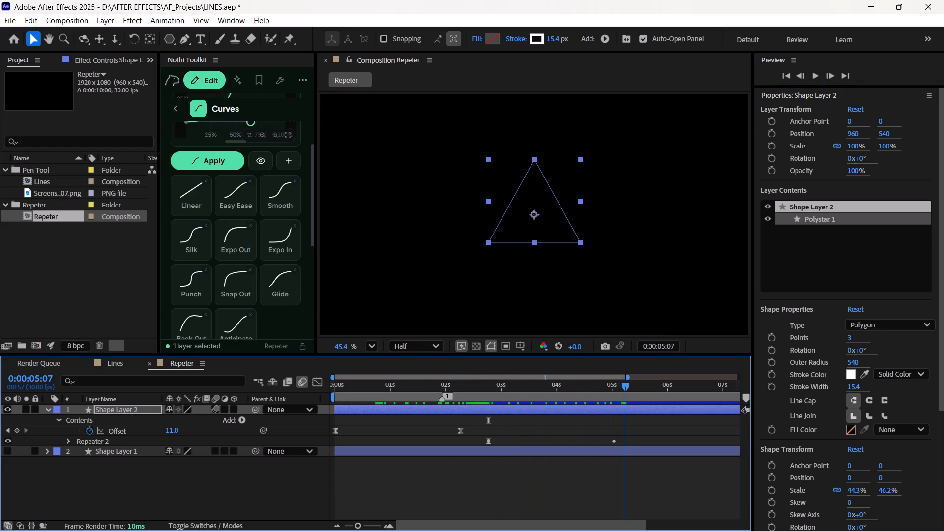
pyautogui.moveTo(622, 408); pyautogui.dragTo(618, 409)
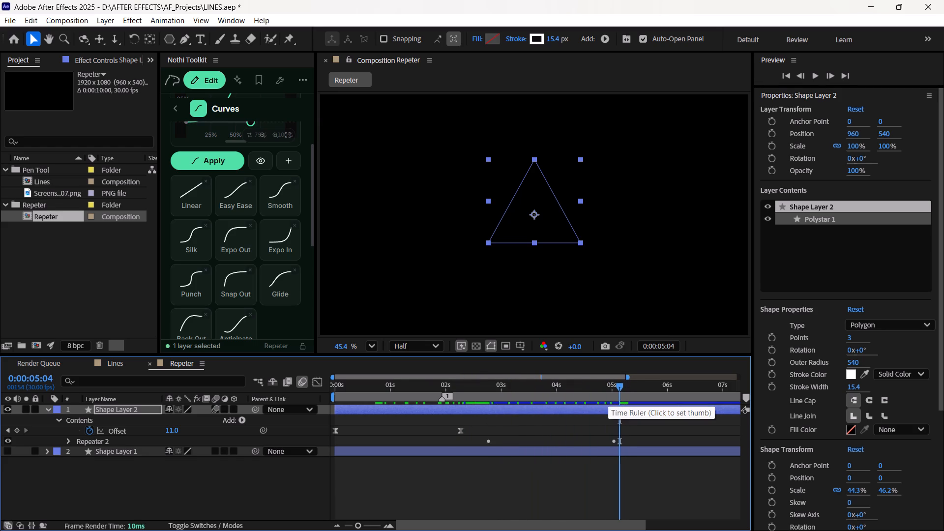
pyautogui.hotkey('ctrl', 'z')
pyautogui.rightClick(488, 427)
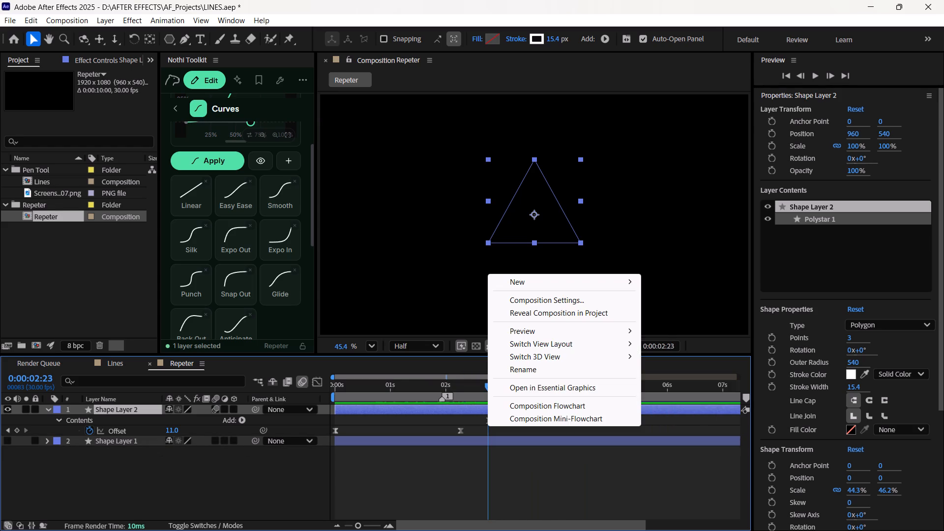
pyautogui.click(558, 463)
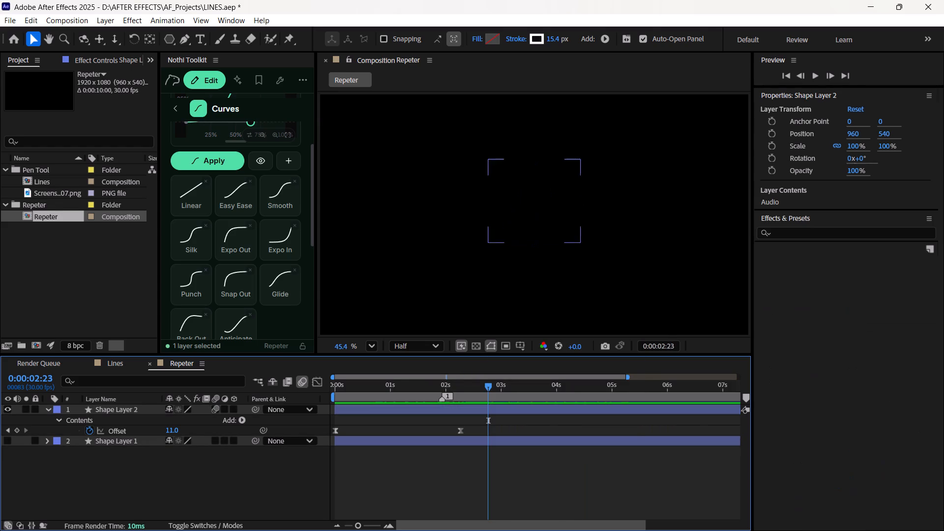
# Copy both Offset keyframes of Shape Layer 2 and paste them into the same Offset property at 0:00:02:23.
pyautogui.moveTo(471, 435); pyautogui.dragTo(326, 429)
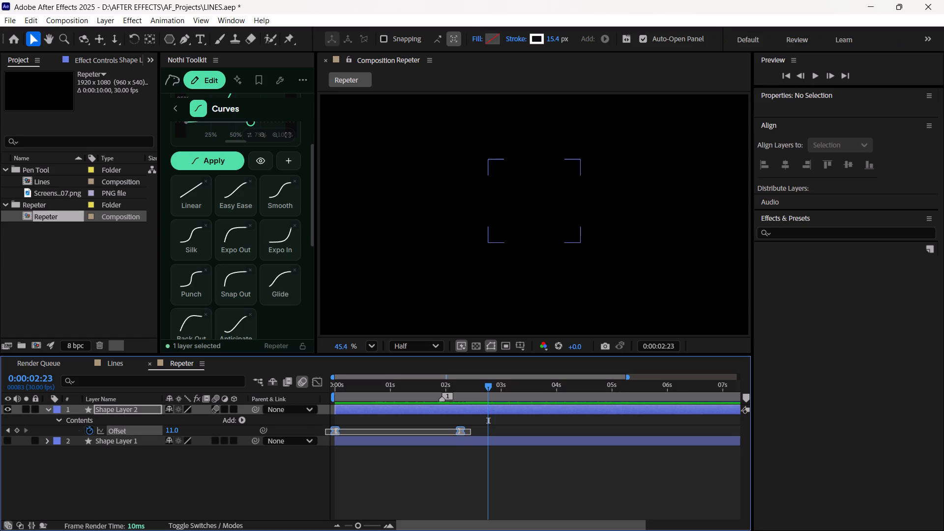
pyautogui.moveTo(326, 429); pyautogui.dragTo(330, 429)
pyautogui.rightClick(338, 428)
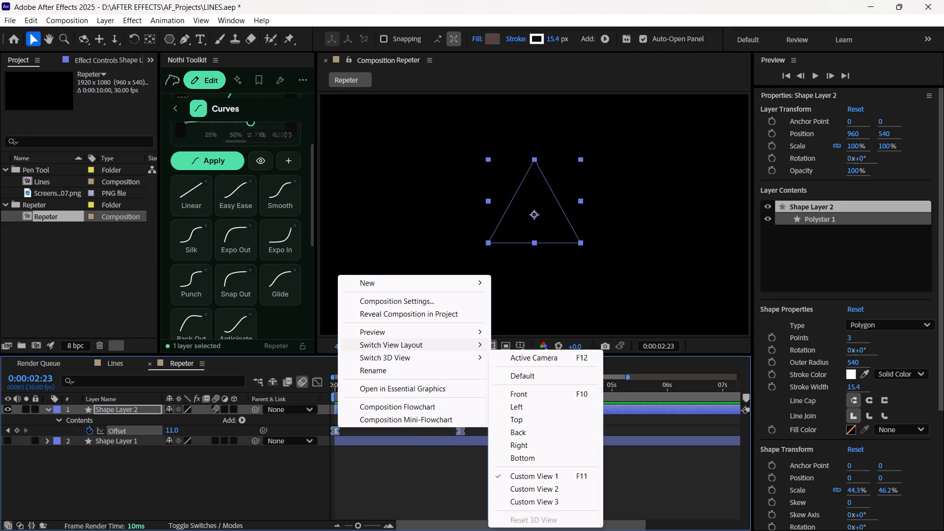
pyautogui.click(401, 442)
pyautogui.moveTo(470, 428); pyautogui.dragTo(417, 431)
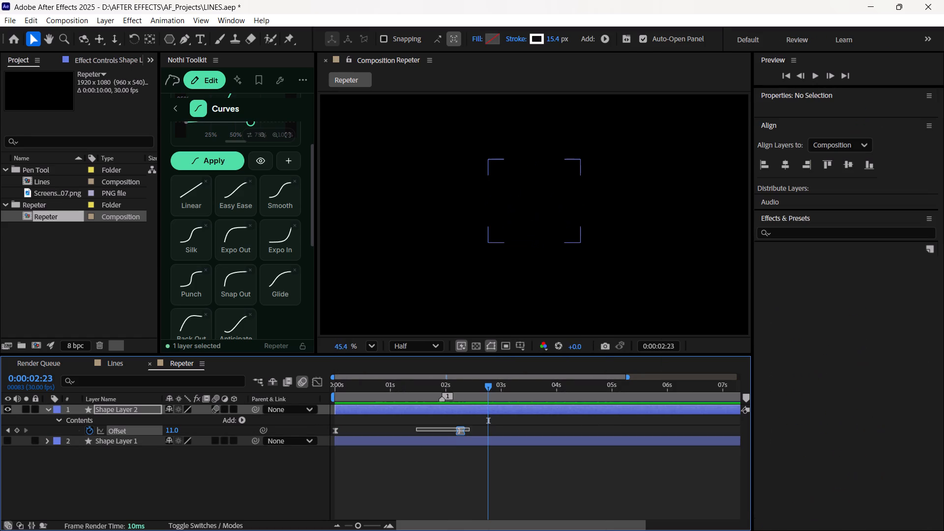
pyautogui.moveTo(417, 431); pyautogui.dragTo(334, 437)
pyautogui.hotkey('ctrl', 'c')
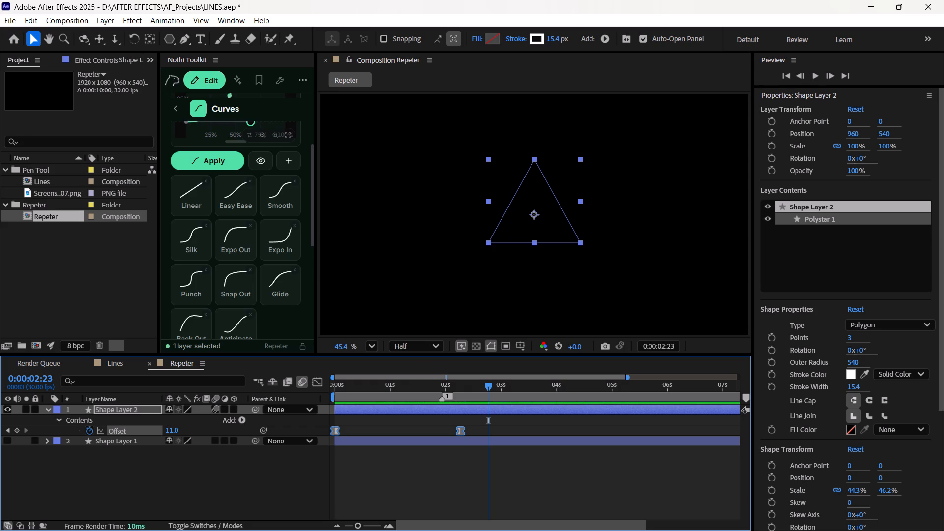
pyautogui.hotkey('ctrl', 'v')
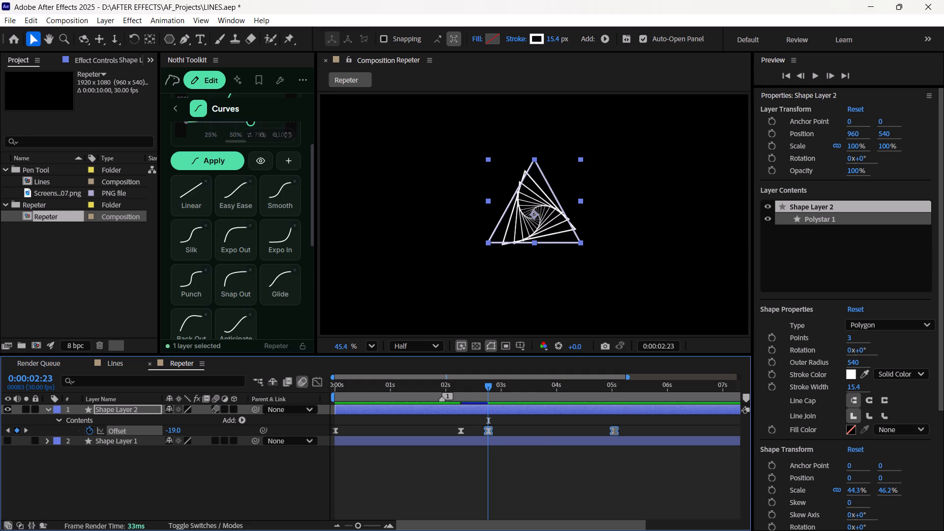
# Preview the repeater animation and scrub the transition between the original and pasted Offset keyframes.
pyautogui.moveTo(489, 389); pyautogui.dragTo(392, 397)
pyautogui.press('space')
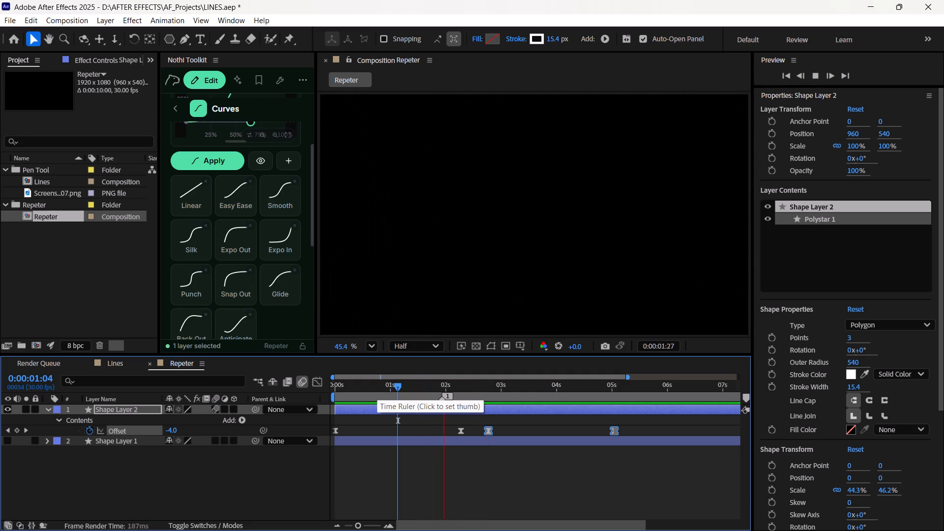
pyautogui.press('space')
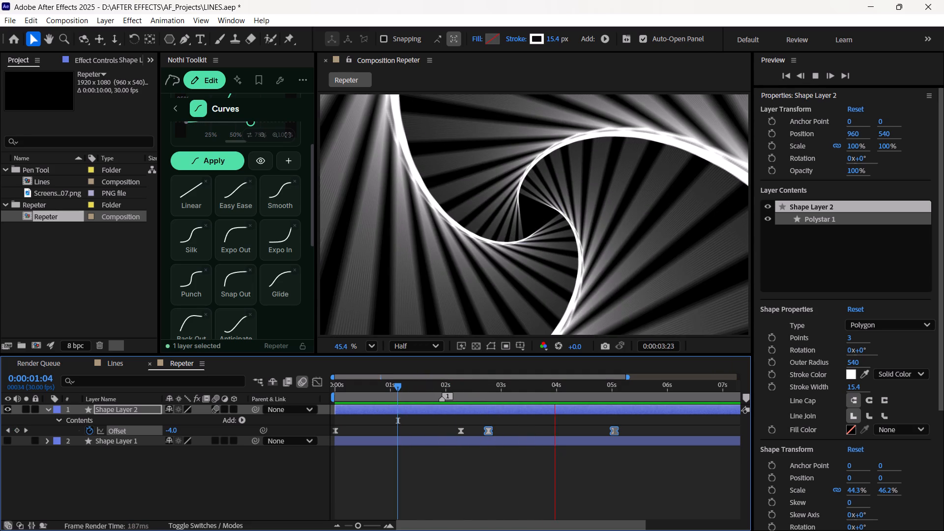
pyautogui.moveTo(556, 388); pyautogui.dragTo(453, 409)
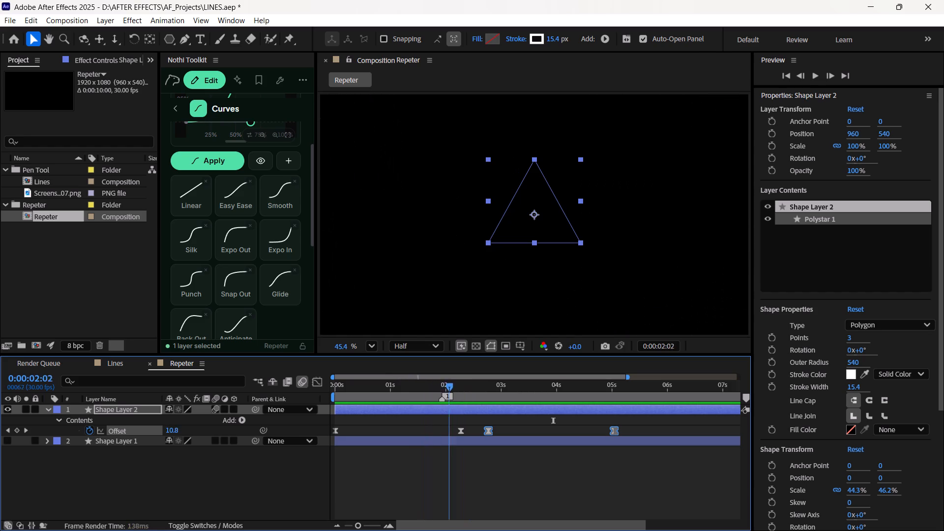
pyautogui.moveTo(453, 409); pyautogui.dragTo(492, 409)
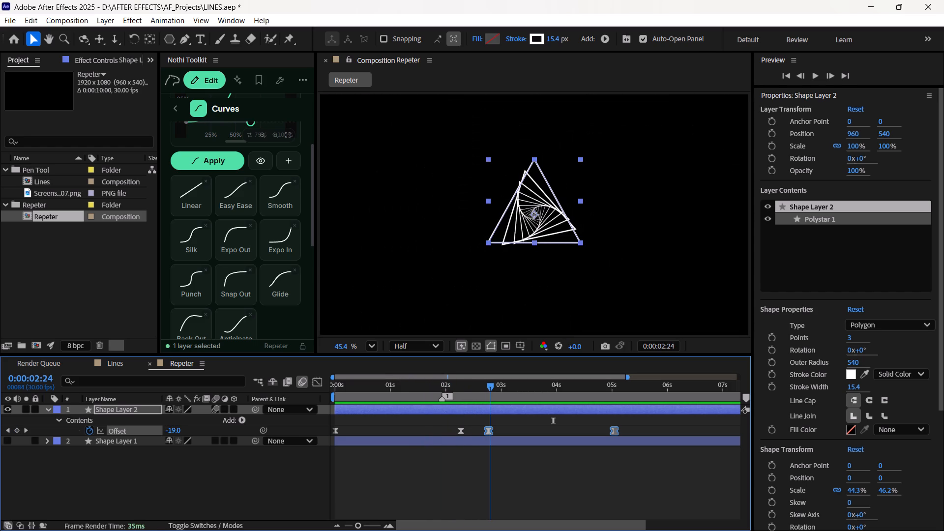
pyautogui.moveTo(492, 409); pyautogui.dragTo(472, 411)
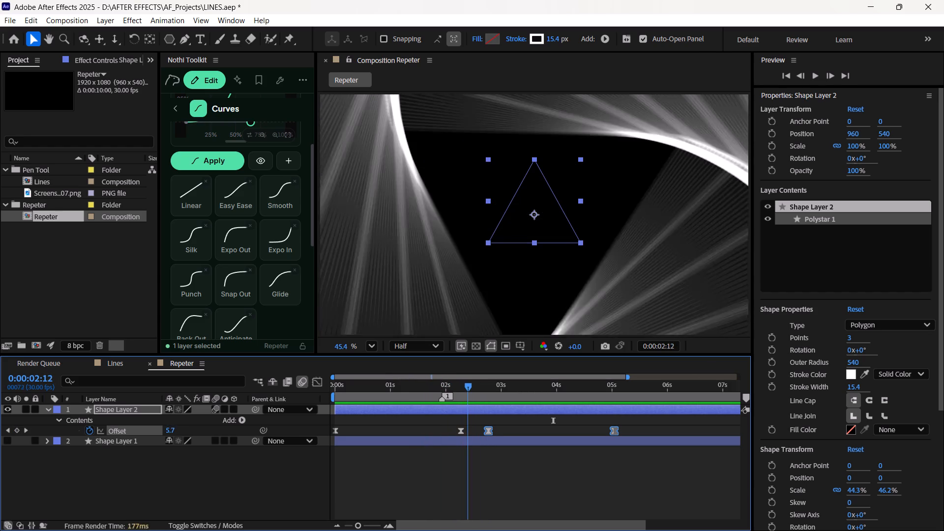
pyautogui.moveTo(472, 411); pyautogui.dragTo(518, 411)
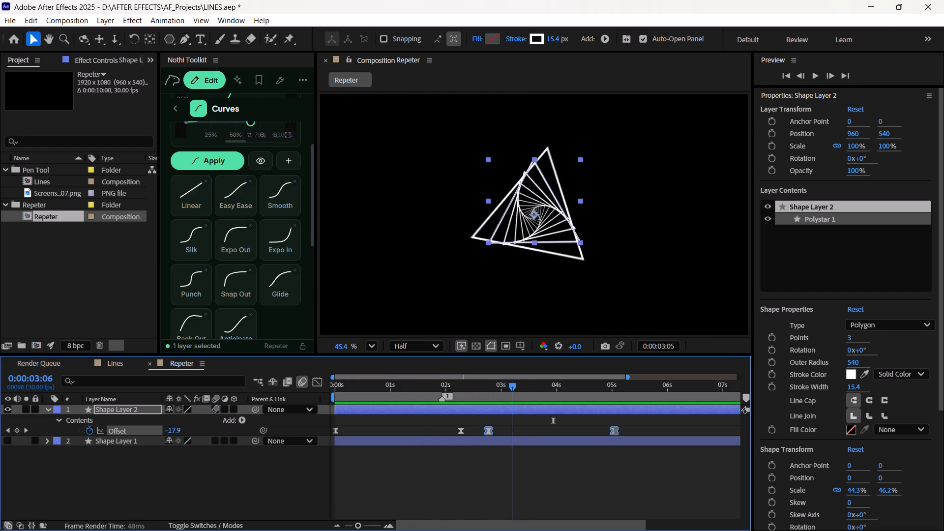
pyautogui.moveTo(518, 411); pyautogui.dragTo(435, 406)
pyautogui.press('space')
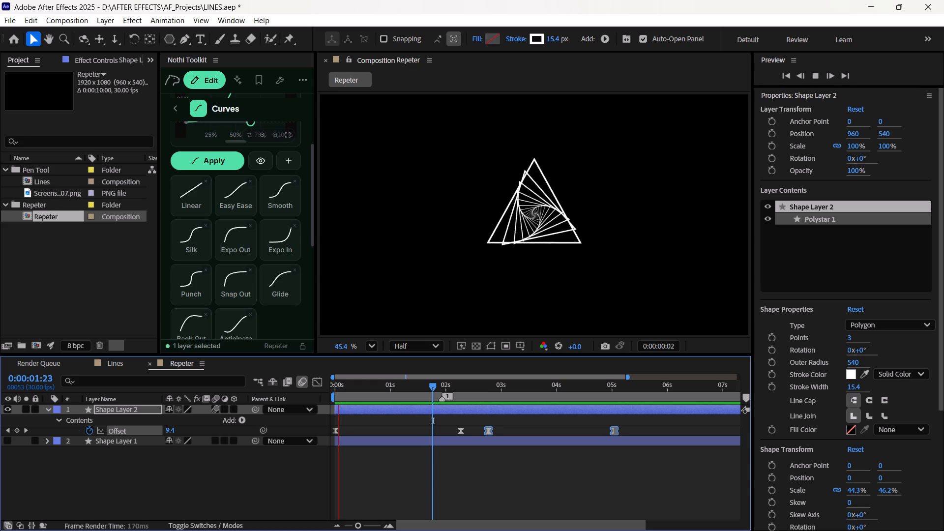
pyautogui.moveTo(656, 453); pyautogui.dragTo(583, 422)
pyautogui.press('space')
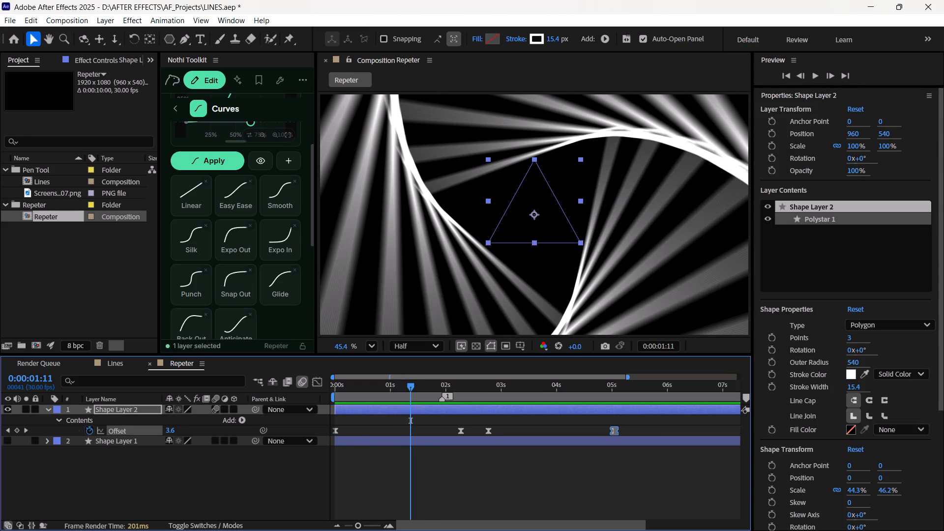
# Time-reverse the pasted pair of Offset keyframes on Shape Layer 2.
pyautogui.moveTo(656, 455); pyautogui.dragTo(478, 415)
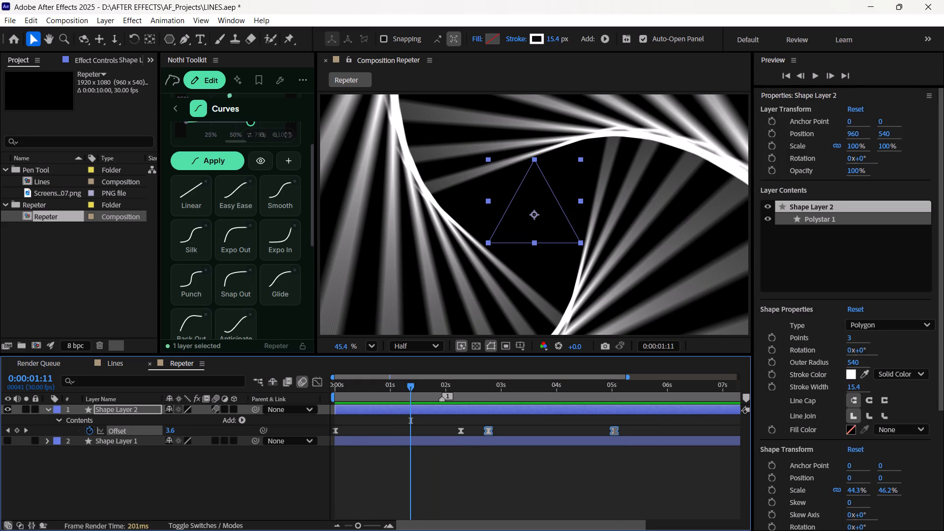
pyautogui.rightClick(491, 430)
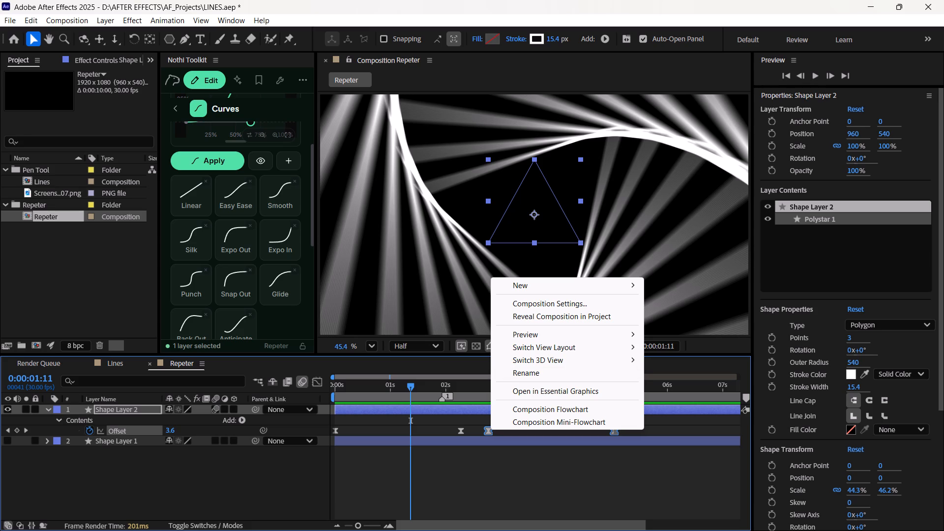
pyautogui.click(531, 459)
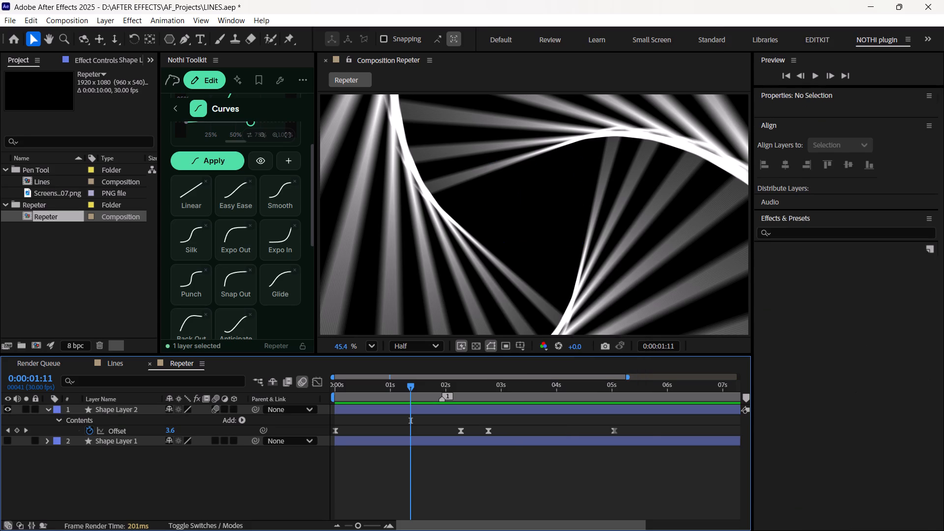
pyautogui.moveTo(648, 440); pyautogui.dragTo(647, 445)
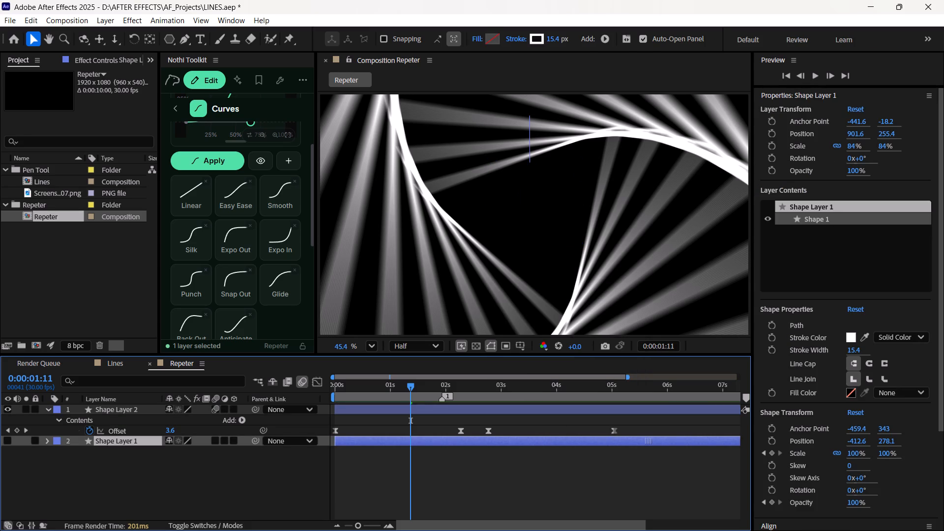
pyautogui.moveTo(647, 445); pyautogui.dragTo(646, 445)
pyautogui.moveTo(634, 430); pyautogui.dragTo(484, 434)
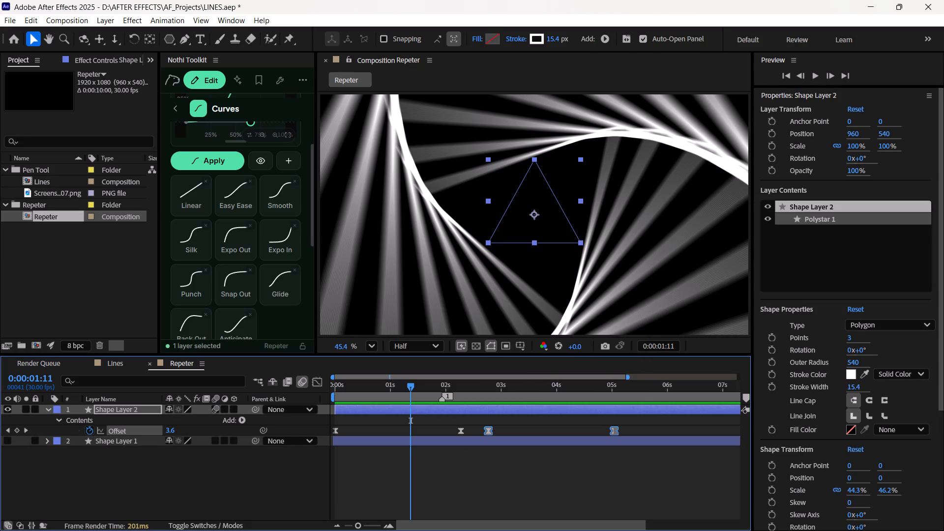
pyautogui.rightClick(489, 428)
pyautogui.click(676, 423)
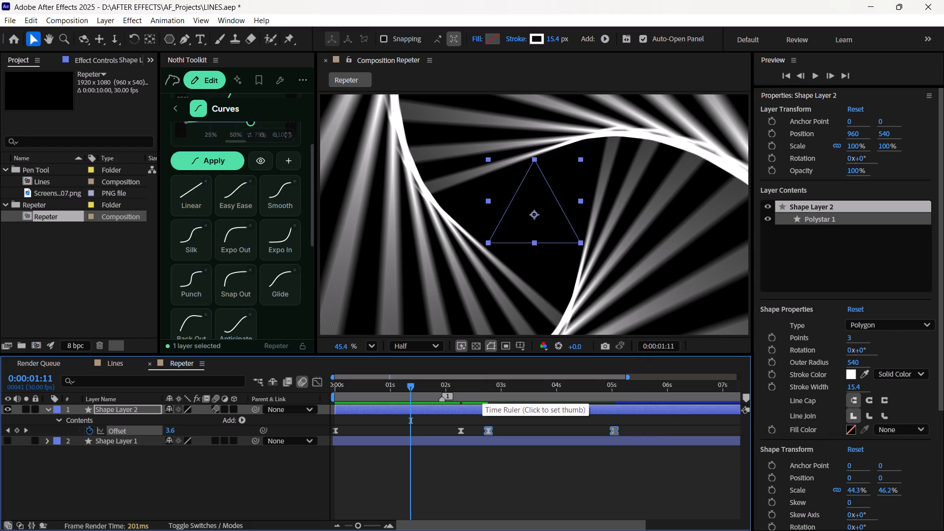
# Play back the repeater animation, including once from 0:00:00:00, to review the reversed second half.
pyautogui.press('space')
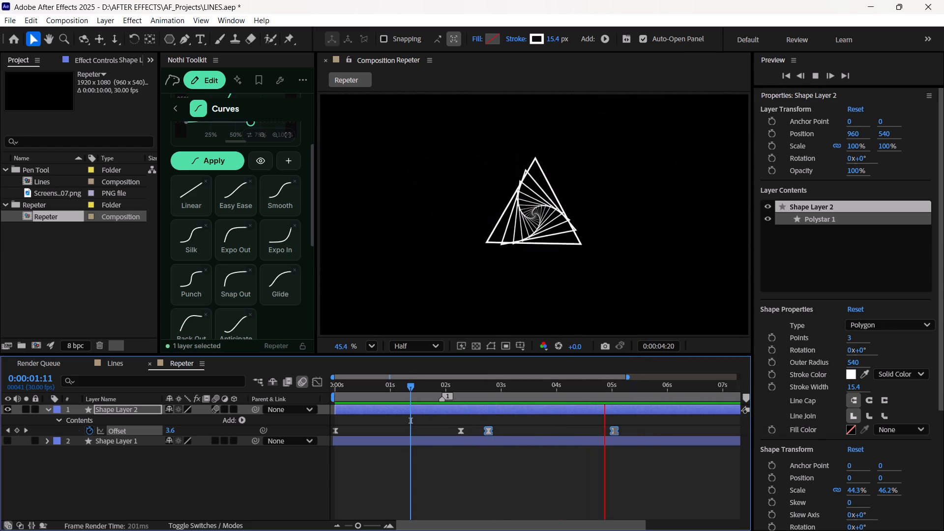
pyautogui.press('space')
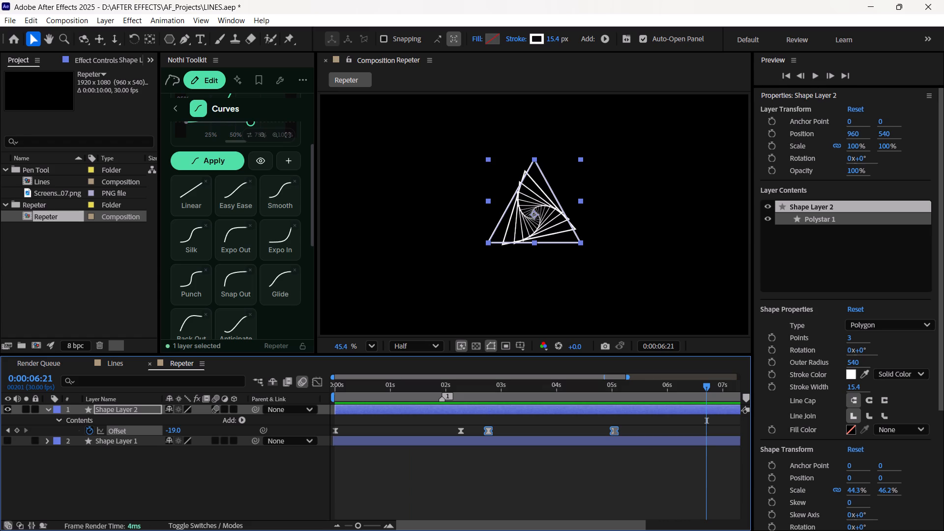
pyautogui.moveTo(702, 389); pyautogui.dragTo(309, 448)
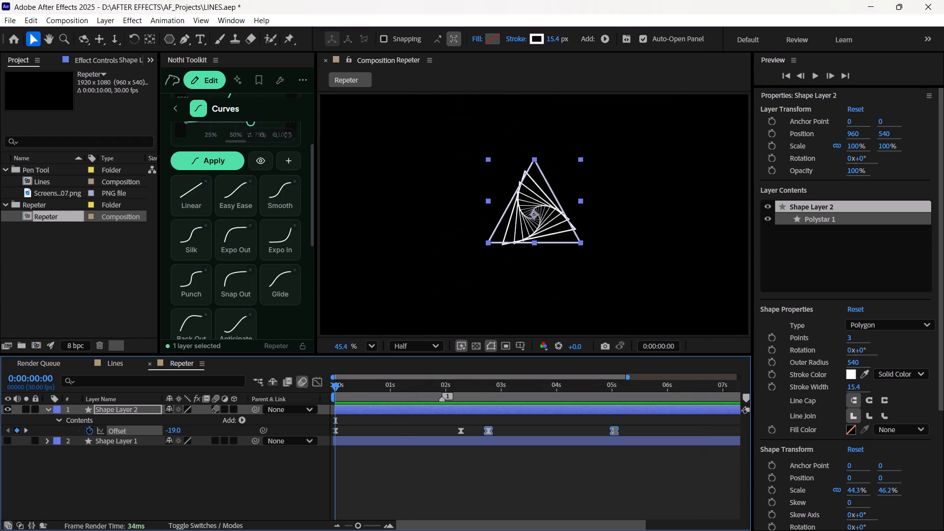
pyautogui.press('space')
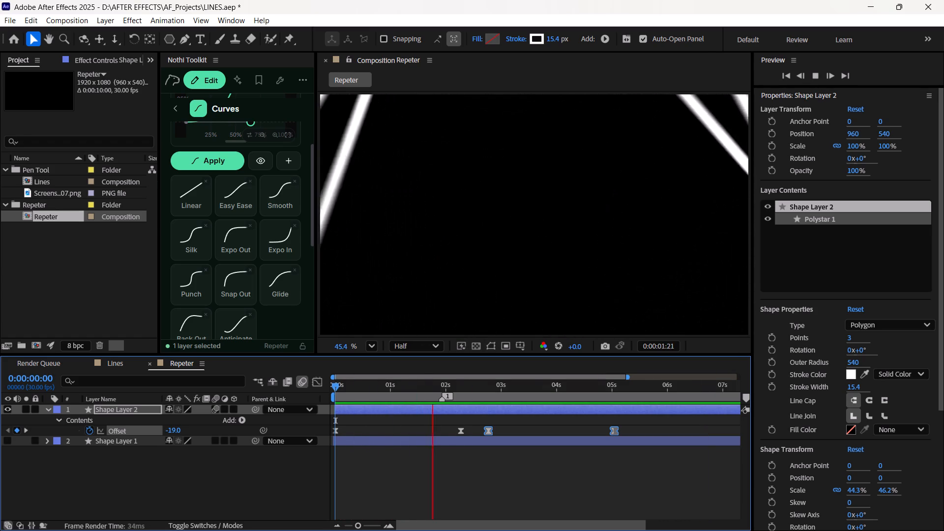
# Move the time-reversed pair of Offset keyframes on Shape Layer 2 earlier, so that it starts at about 2.6 seconds.
pyautogui.press('space')
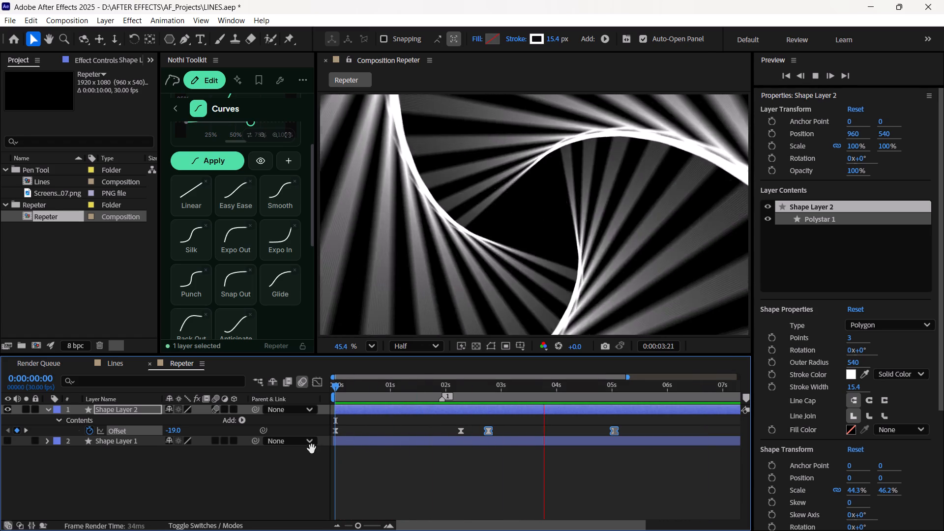
pyautogui.moveTo(639, 429); pyautogui.dragTo(479, 436)
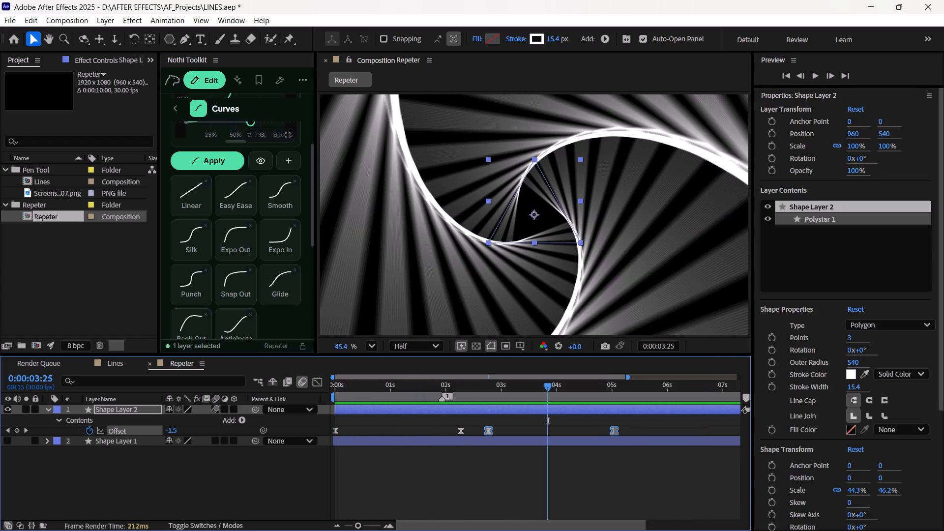
pyautogui.moveTo(487, 432); pyautogui.dragTo(477, 436)
# Play back the repeater animation from 0:00:00:00 to review the shortened pause before the reversed half.
pyautogui.moveTo(544, 386); pyautogui.dragTo(446, 407)
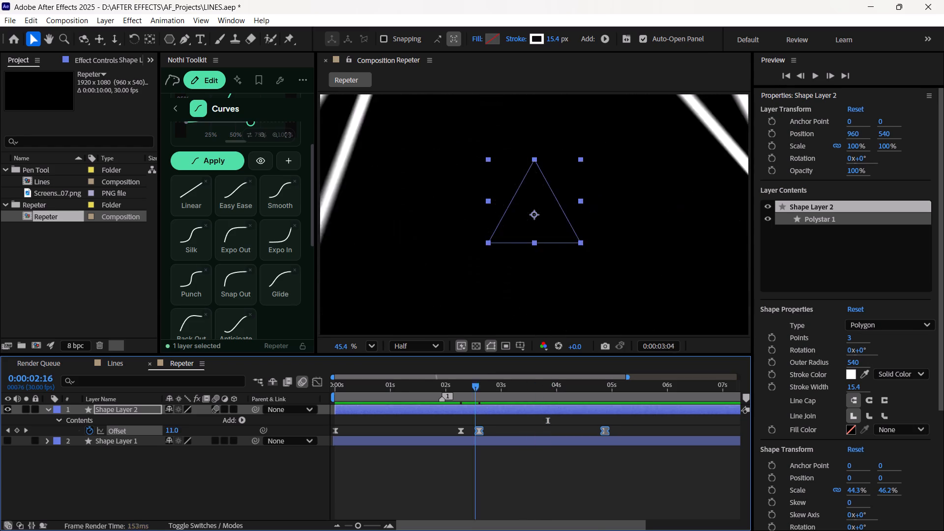
pyautogui.moveTo(446, 407); pyautogui.dragTo(282, 428)
pyautogui.press('space')
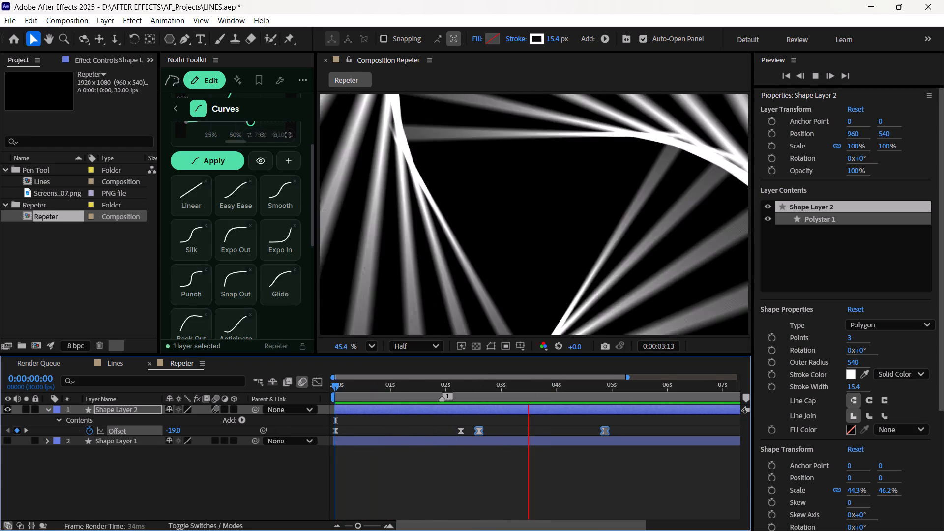
pyautogui.press('space')
# Shift both time-reversed Offset keyframes on Shape Layer 2 slightly earlier again, with the first at about 2.5 seconds.
pyautogui.moveTo(625, 432); pyautogui.dragTo(567, 433)
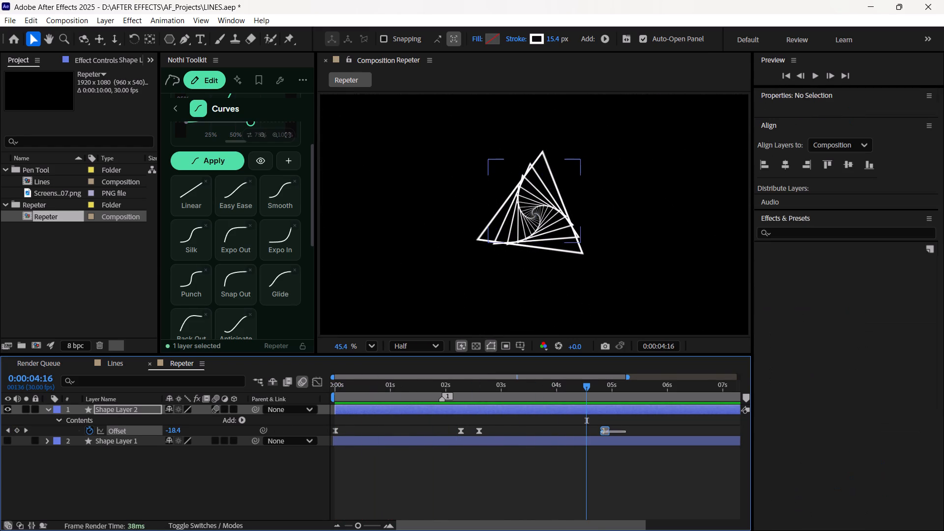
pyautogui.moveTo(567, 433); pyautogui.dragTo(477, 436)
pyautogui.moveTo(477, 432); pyautogui.dragTo(470, 433)
# Play back the repeater animation from 0:00:01:14 and again from 0:00:00:00 to check the tightened transition.
pyautogui.moveTo(587, 383); pyautogui.dragTo(416, 415)
pyautogui.press('space')
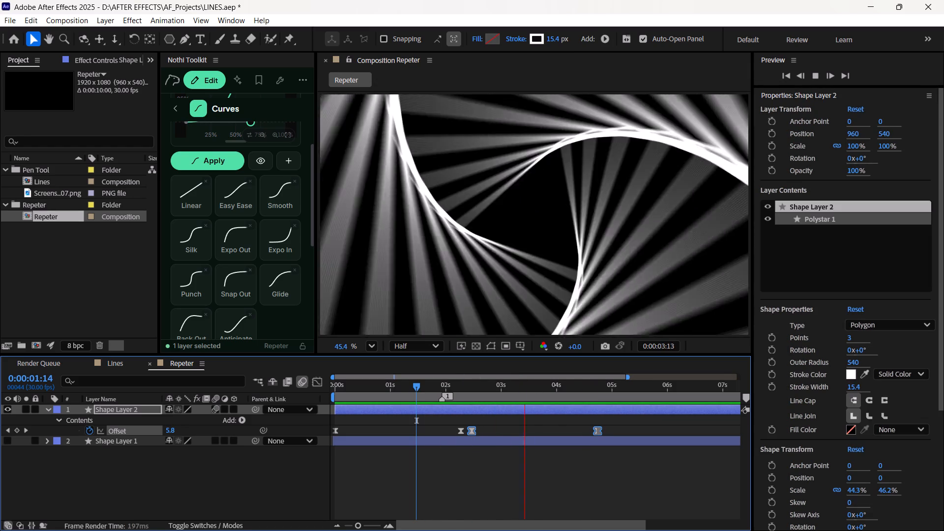
pyautogui.press('space')
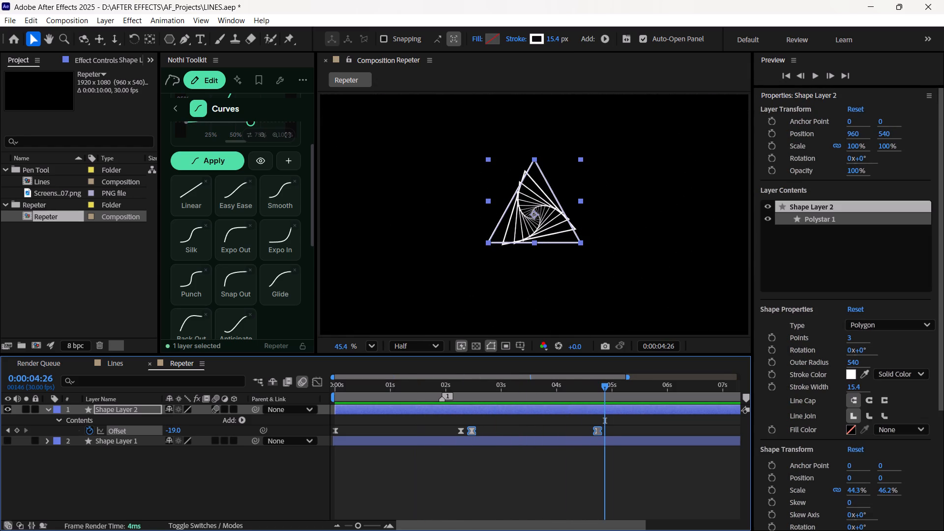
pyautogui.moveTo(605, 385); pyautogui.dragTo(289, 437)
pyautogui.press('space')
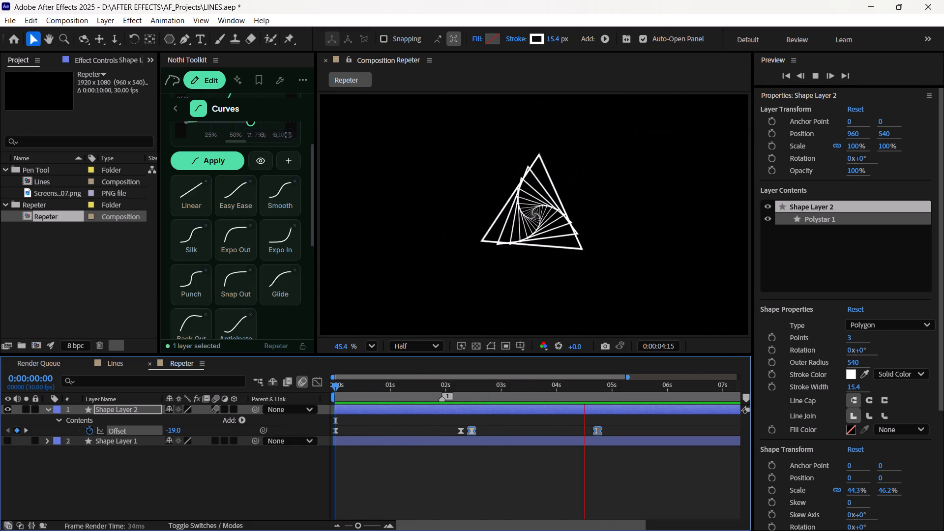
pyautogui.press('space')
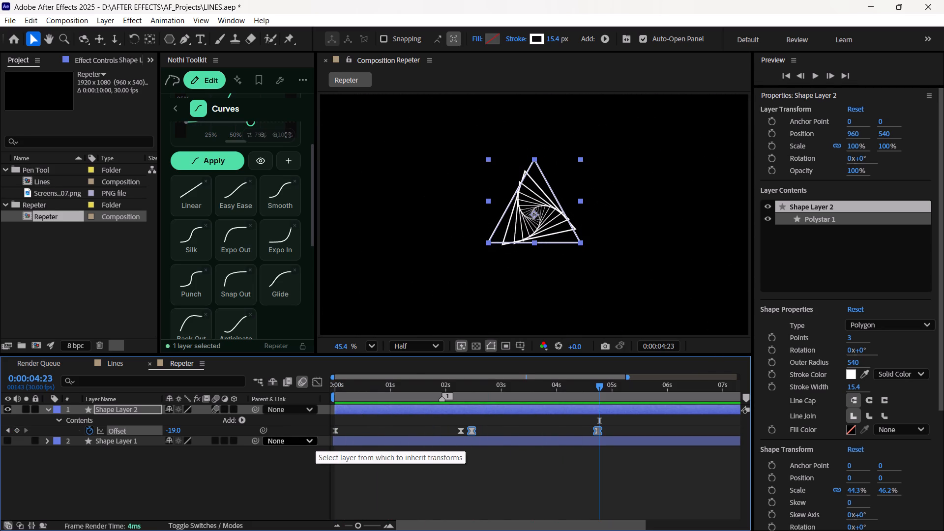
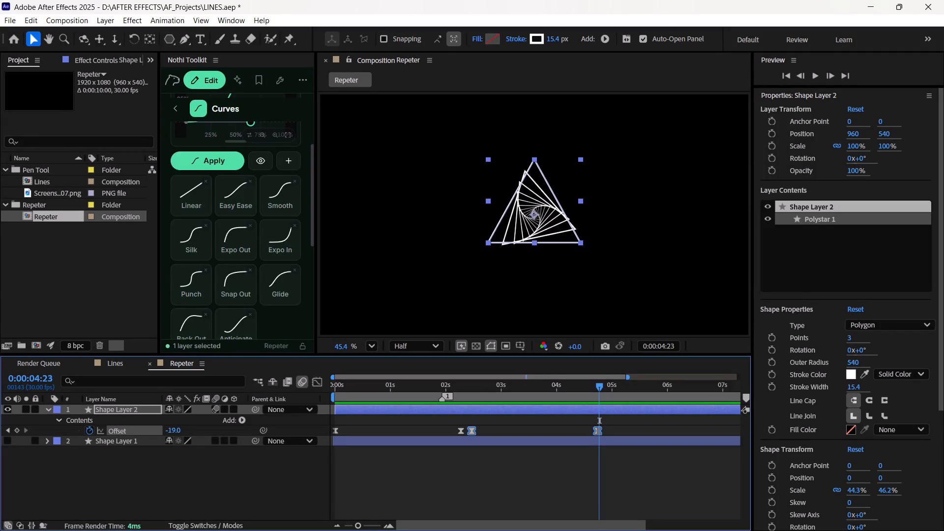
# Shift the time-reversed pair of Offset keyframes on Shape Layer 2 slightly later, with the first at 0:00:02:17.
pyautogui.click(355, 525)
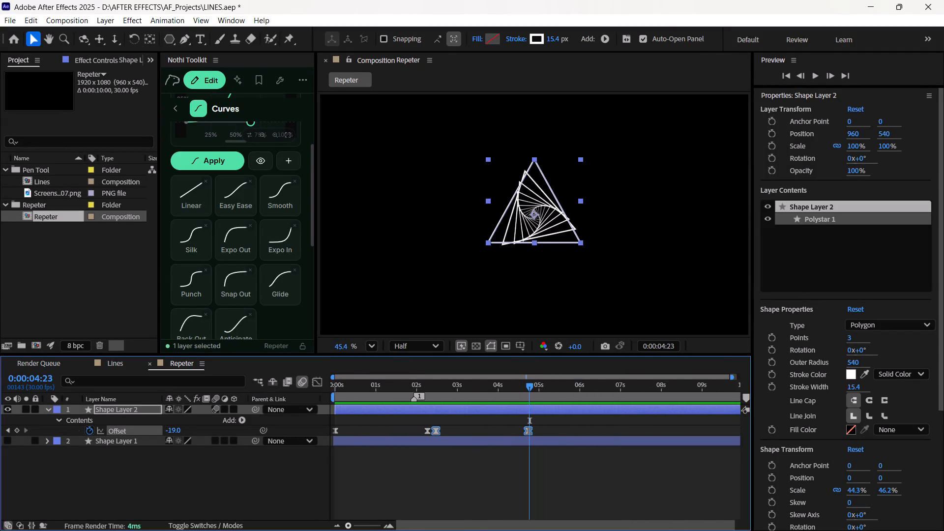
pyautogui.moveTo(535, 387); pyautogui.dragTo(521, 388)
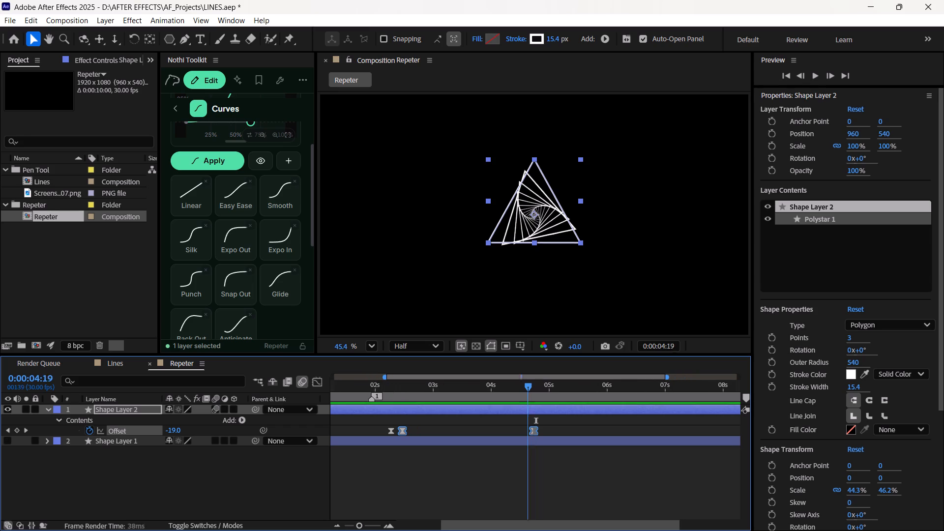
pyautogui.moveTo(521, 388); pyautogui.dragTo(398, 413)
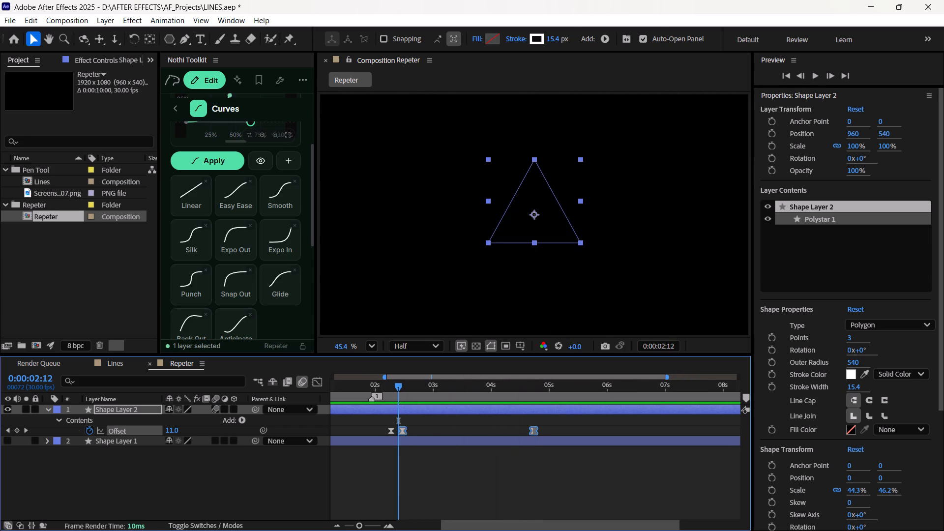
pyautogui.moveTo(405, 432); pyautogui.dragTo(411, 433)
pyautogui.click(408, 431)
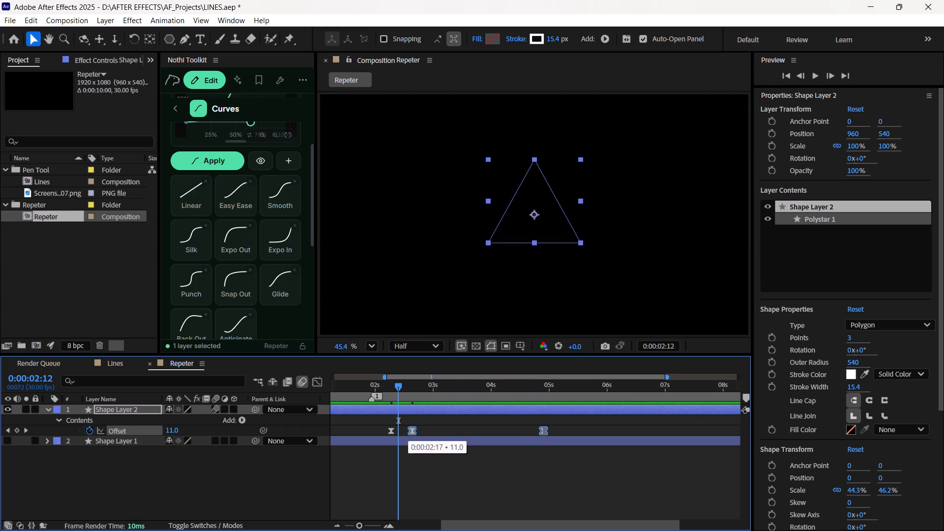
# Split Shape Layer 2 at 0:00:02:13, in the pause between the forward and reversed Offset keyframe pairs.
pyautogui.click(396, 385)
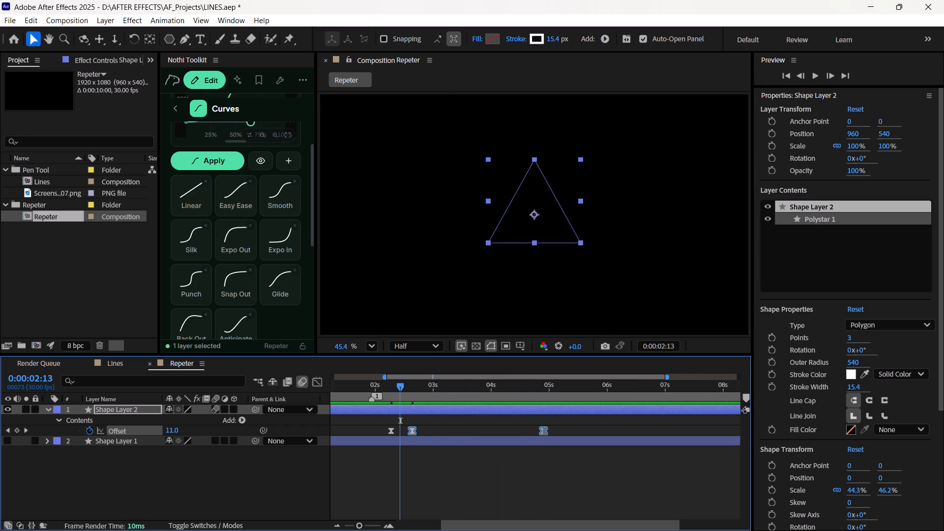
pyautogui.hotkey('ctrl', 'shift', 'd')
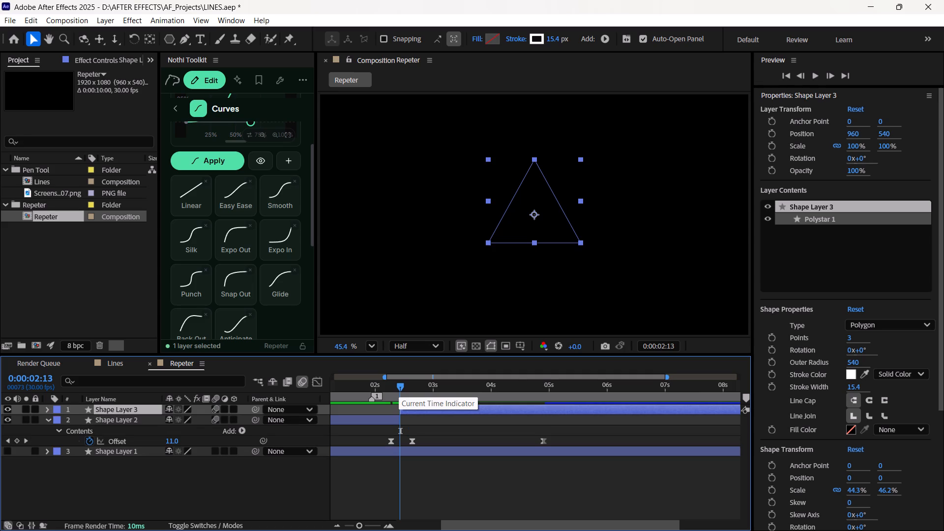
# Delete the two time-reversed Offset keyframes from Shape Layer 2, keeping only its forward pair.
pyautogui.moveTo(562, 441); pyautogui.dragTo(420, 448)
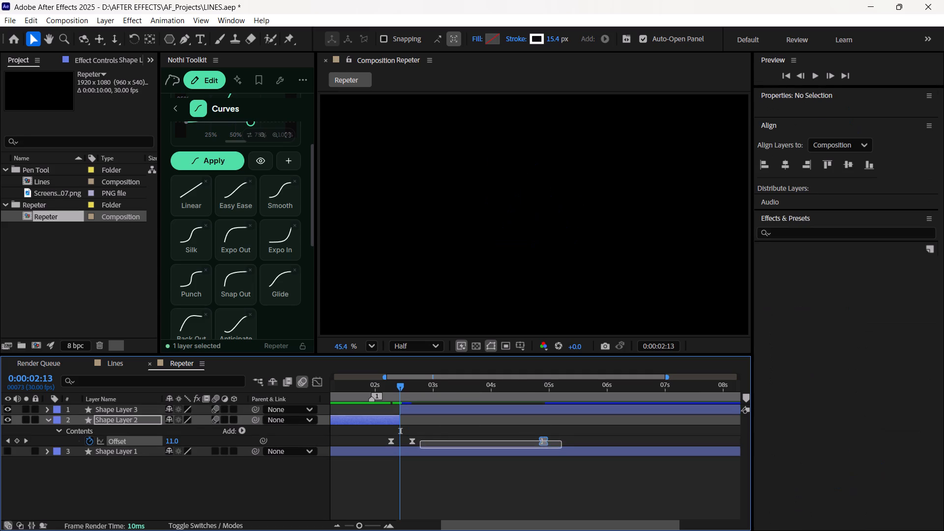
pyautogui.moveTo(420, 448); pyautogui.dragTo(408, 446)
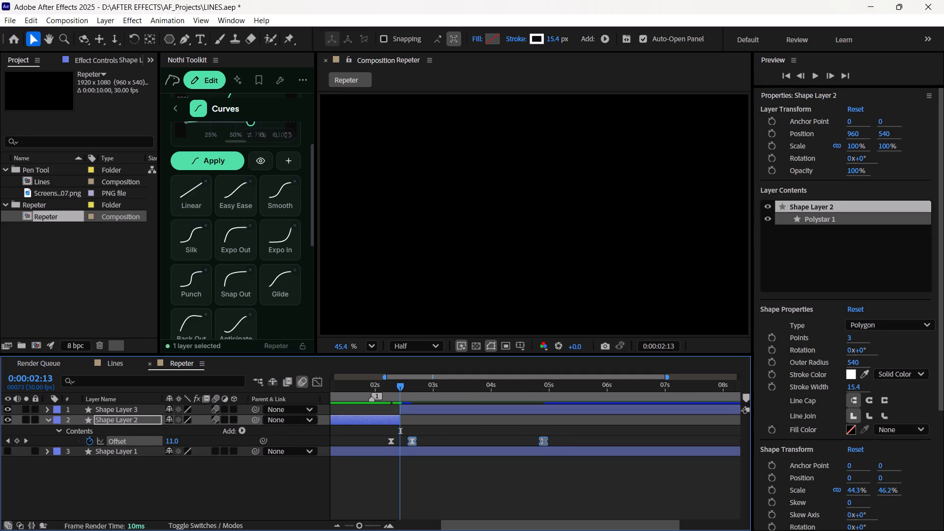
pyautogui.press('Delete')
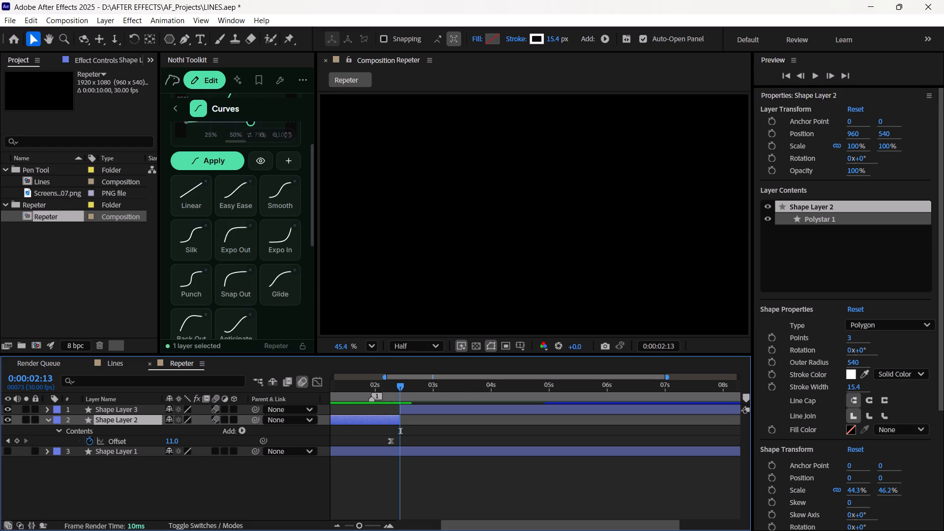
# Return the playhead to 0:00:00:00 and reveal the keyframed Offset property on Shape Layer 3.
pyautogui.moveTo(396, 388); pyautogui.dragTo(325, 403)
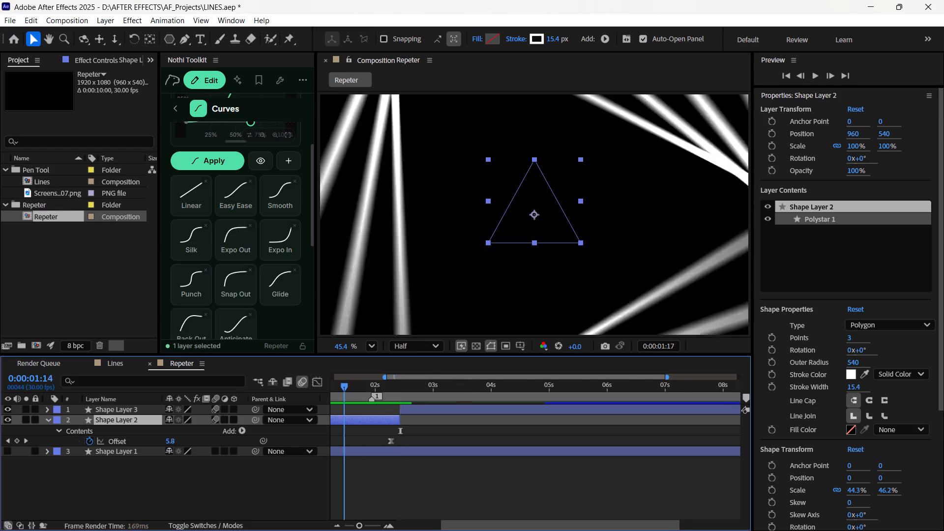
pyautogui.moveTo(325, 403); pyautogui.dragTo(313, 407)
pyautogui.moveTo(357, 529); pyautogui.dragTo(354, 529)
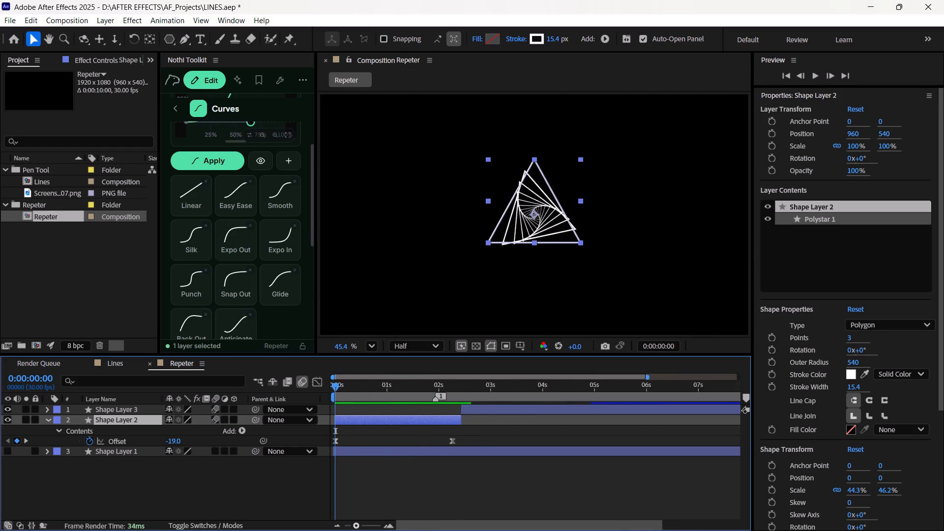
pyautogui.moveTo(354, 529); pyautogui.dragTo(339, 530)
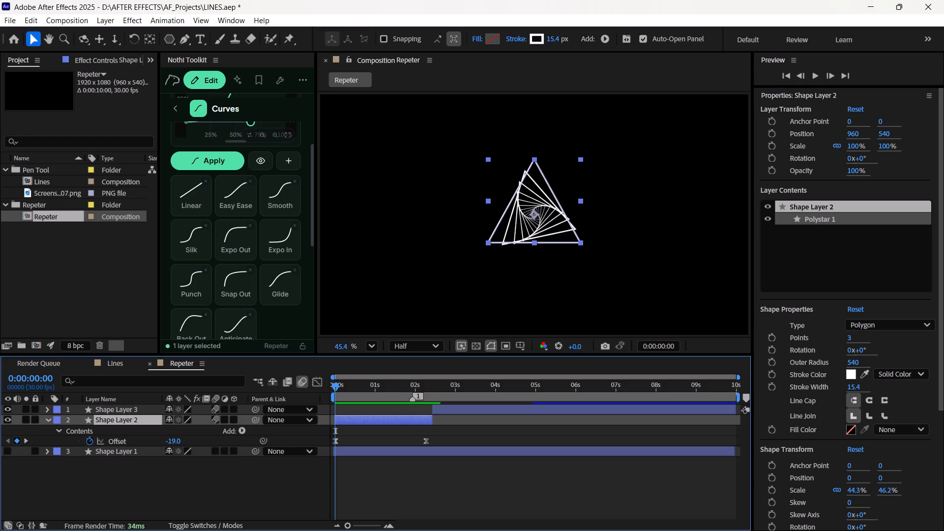
pyautogui.click(483, 409)
pyautogui.press('u')
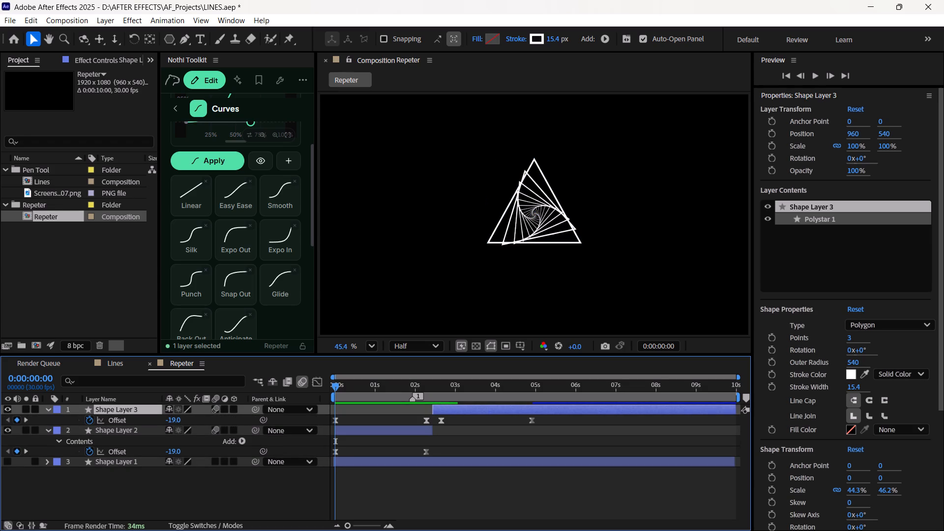
# Shorten the work area of the Repeter composition so that it ends at about 5.6 seconds.
pyautogui.moveTo(738, 396); pyautogui.dragTo(562, 421)
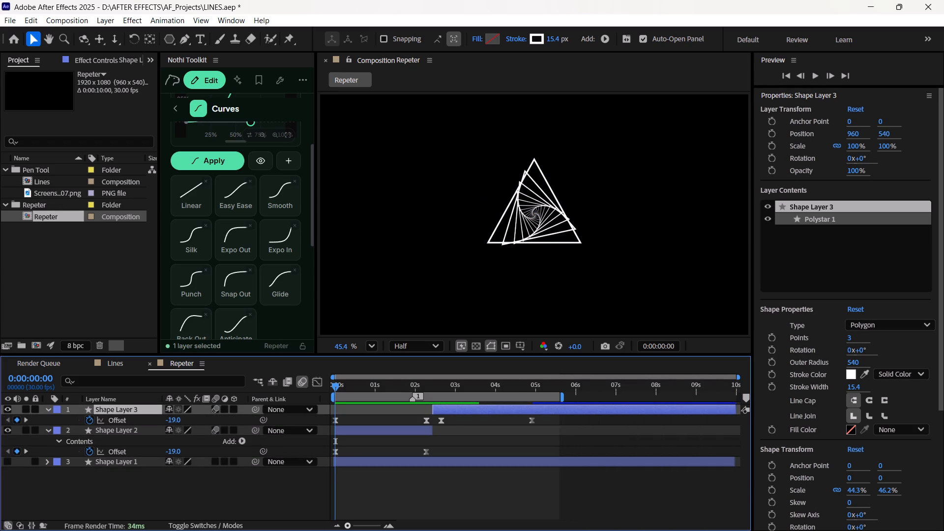
# Play back the split repeater animation from 0:00:00:00 to review both layer halves.
pyautogui.click(353, 529)
pyautogui.click(356, 525)
pyautogui.tripleClick(357, 523)
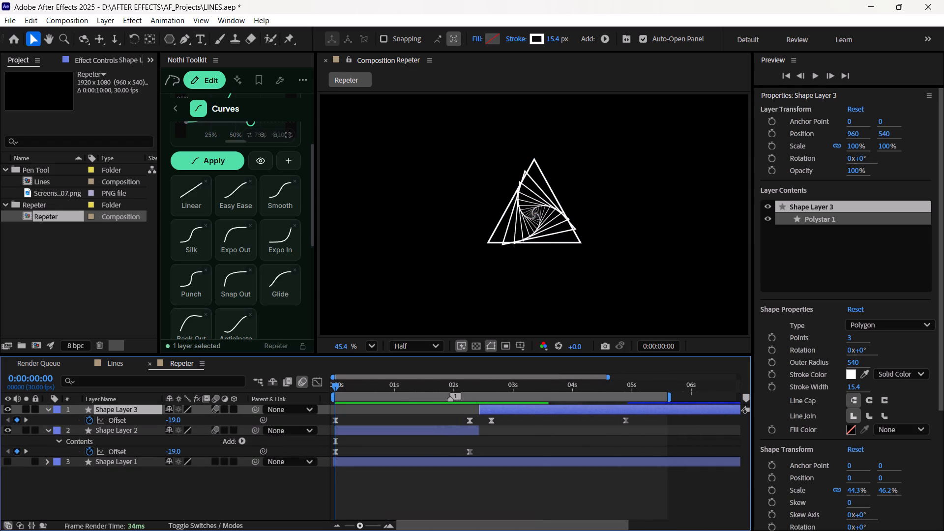
pyautogui.press('space')
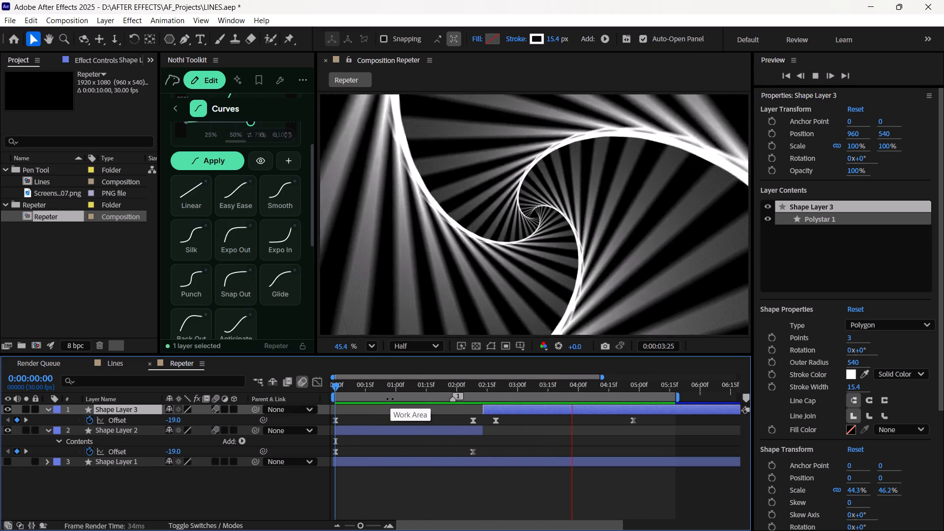
pyautogui.press('space')
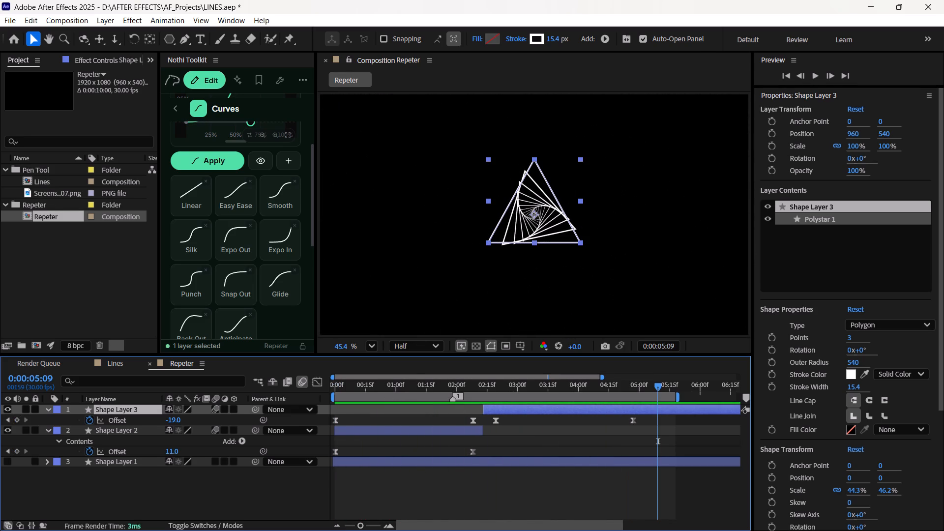
# Delete the first two Offset keyframes from Shape Layer 3, keeping only its time-reversed pair.
pyautogui.scroll(4, 525, 460)
pyautogui.moveTo(485, 425); pyautogui.dragTo(334, 422)
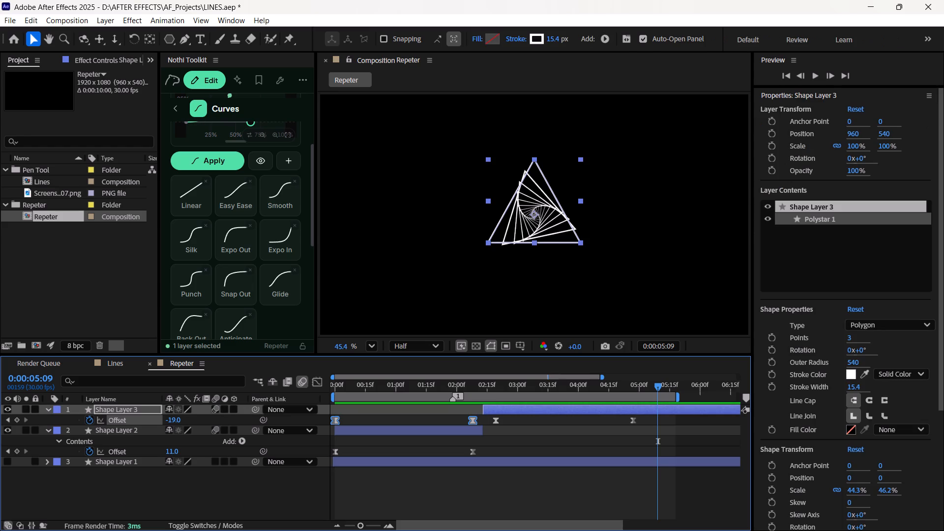
pyautogui.press('Delete')
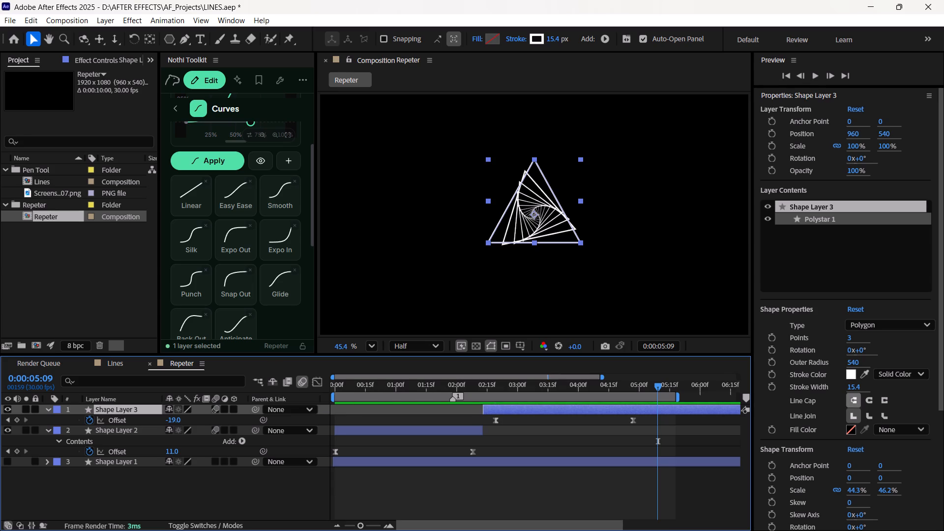
# Scrub the animation back to its start at 0:00:00:00.
pyautogui.moveTo(654, 388); pyautogui.dragTo(414, 423)
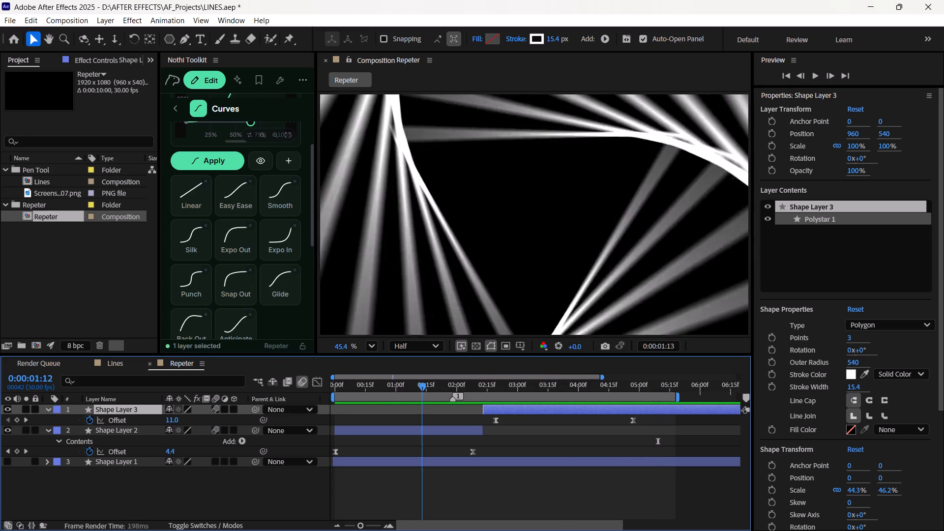
pyautogui.moveTo(414, 423); pyautogui.dragTo(263, 448)
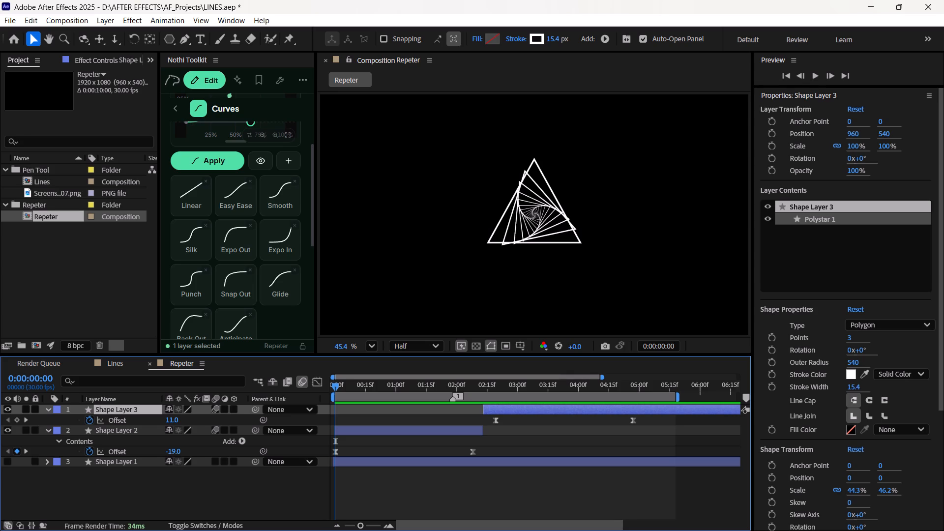
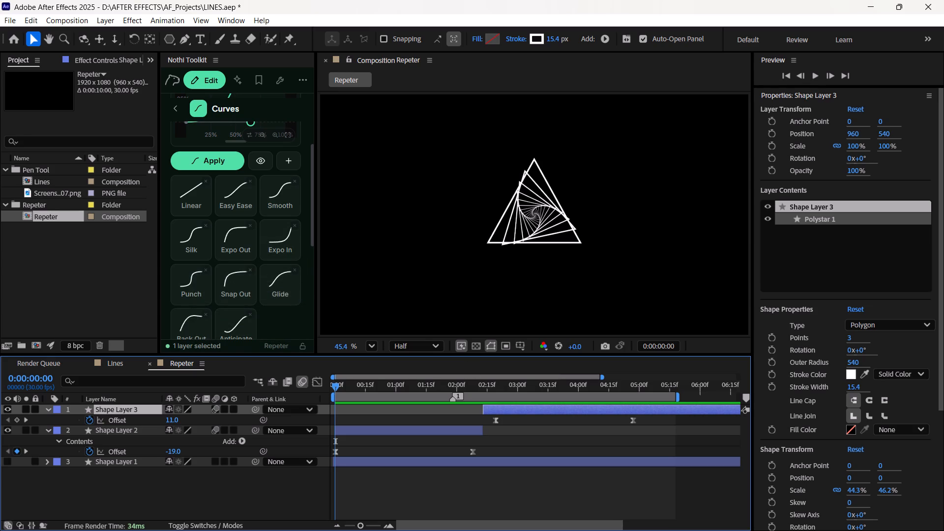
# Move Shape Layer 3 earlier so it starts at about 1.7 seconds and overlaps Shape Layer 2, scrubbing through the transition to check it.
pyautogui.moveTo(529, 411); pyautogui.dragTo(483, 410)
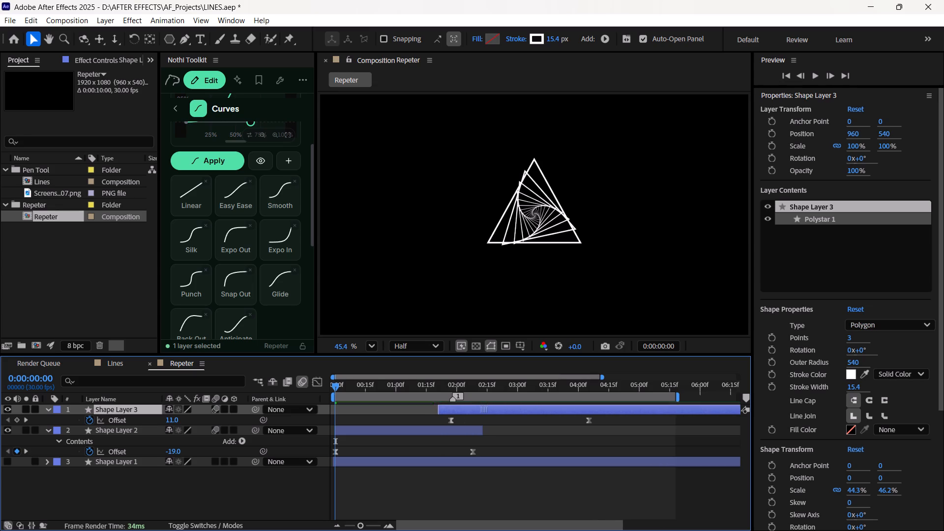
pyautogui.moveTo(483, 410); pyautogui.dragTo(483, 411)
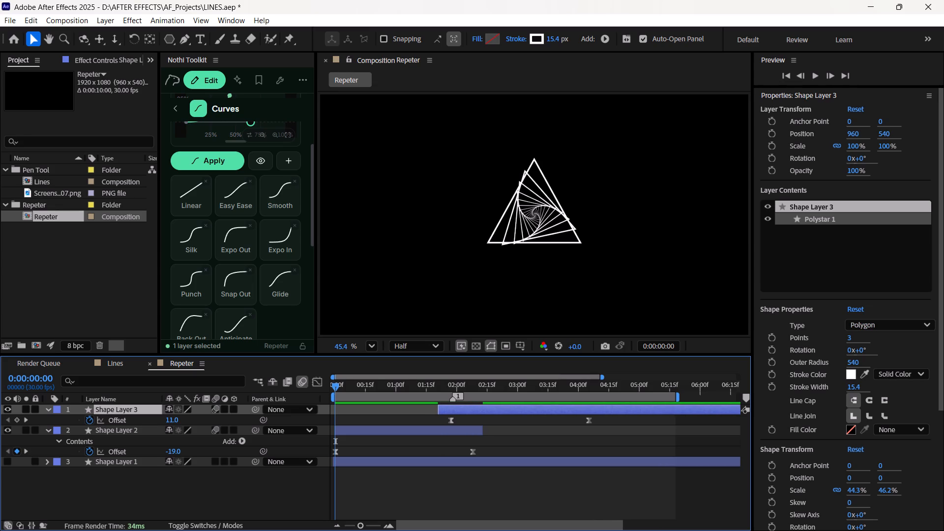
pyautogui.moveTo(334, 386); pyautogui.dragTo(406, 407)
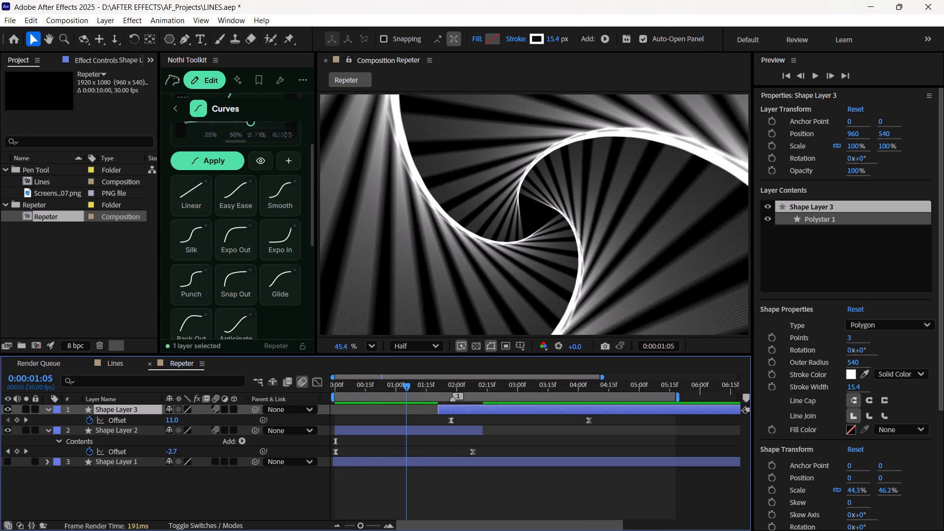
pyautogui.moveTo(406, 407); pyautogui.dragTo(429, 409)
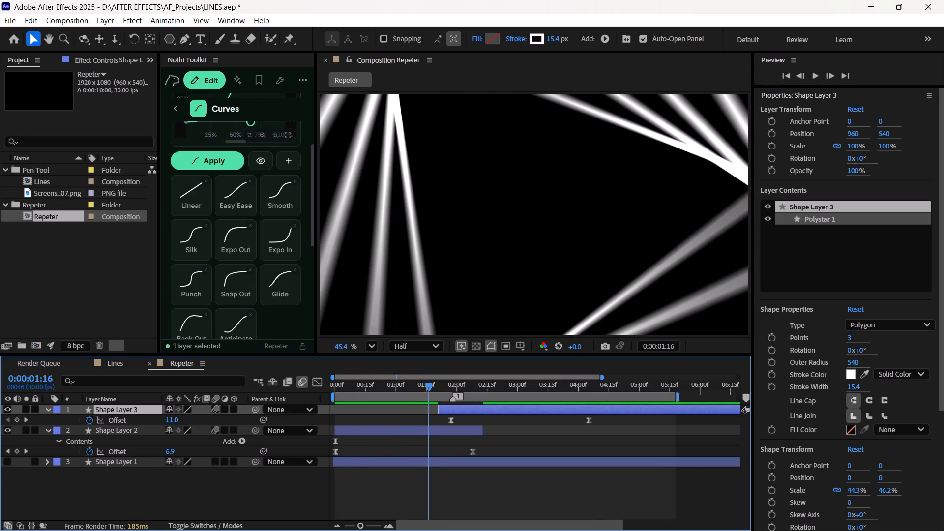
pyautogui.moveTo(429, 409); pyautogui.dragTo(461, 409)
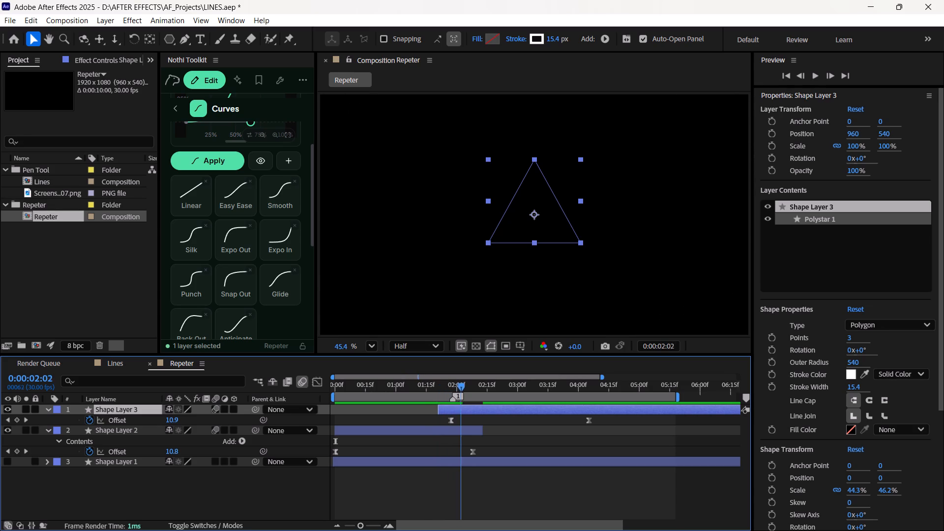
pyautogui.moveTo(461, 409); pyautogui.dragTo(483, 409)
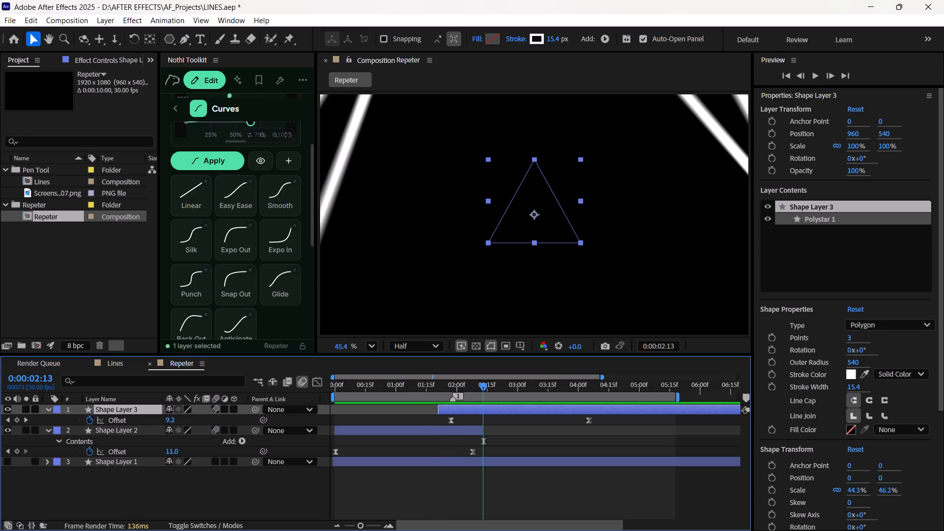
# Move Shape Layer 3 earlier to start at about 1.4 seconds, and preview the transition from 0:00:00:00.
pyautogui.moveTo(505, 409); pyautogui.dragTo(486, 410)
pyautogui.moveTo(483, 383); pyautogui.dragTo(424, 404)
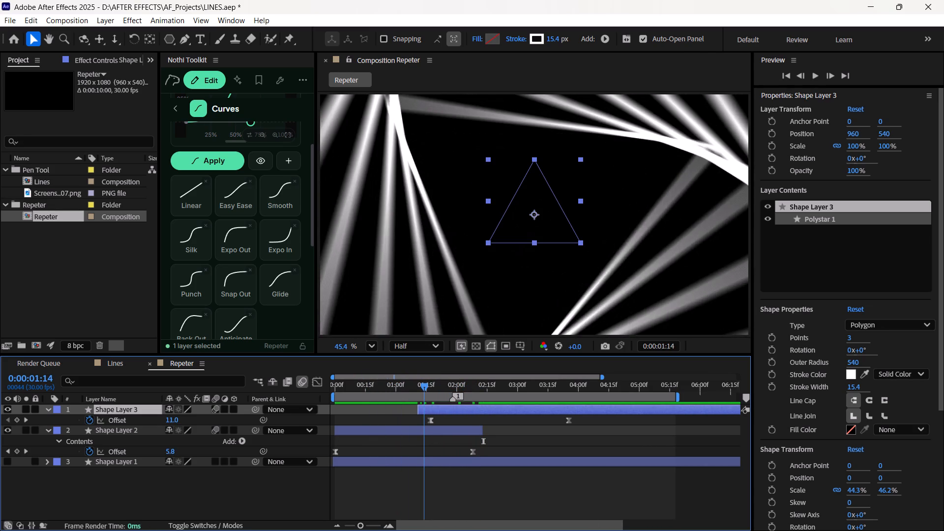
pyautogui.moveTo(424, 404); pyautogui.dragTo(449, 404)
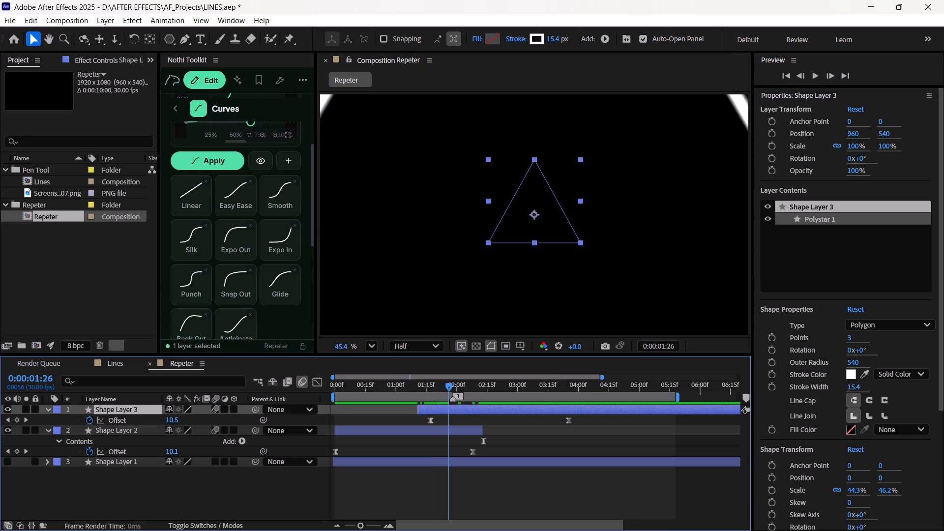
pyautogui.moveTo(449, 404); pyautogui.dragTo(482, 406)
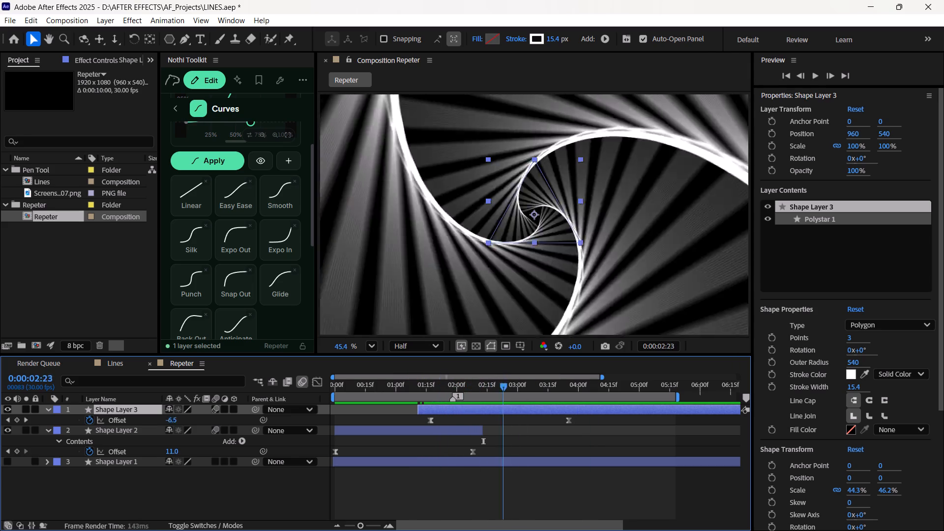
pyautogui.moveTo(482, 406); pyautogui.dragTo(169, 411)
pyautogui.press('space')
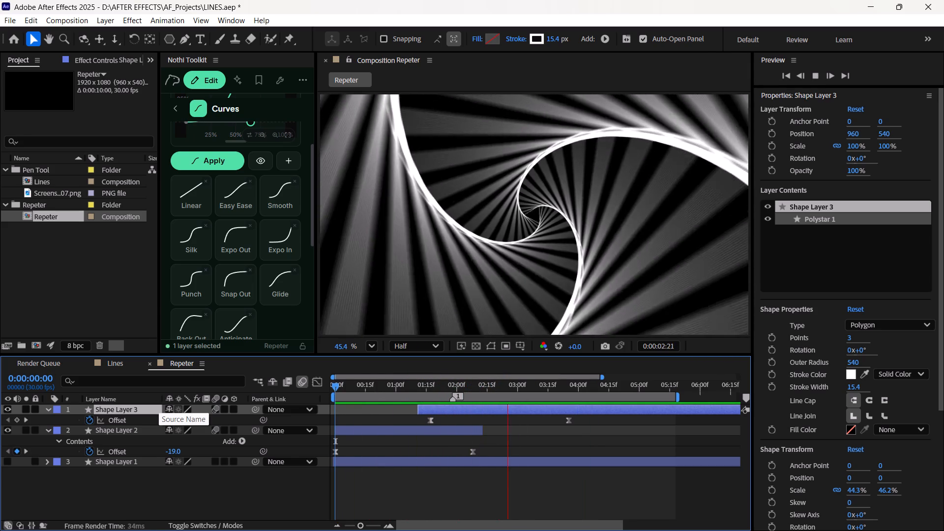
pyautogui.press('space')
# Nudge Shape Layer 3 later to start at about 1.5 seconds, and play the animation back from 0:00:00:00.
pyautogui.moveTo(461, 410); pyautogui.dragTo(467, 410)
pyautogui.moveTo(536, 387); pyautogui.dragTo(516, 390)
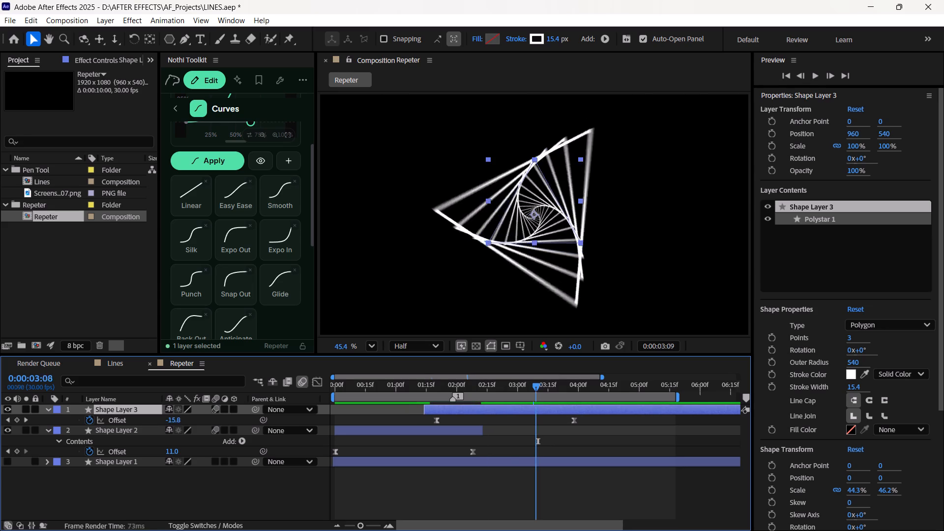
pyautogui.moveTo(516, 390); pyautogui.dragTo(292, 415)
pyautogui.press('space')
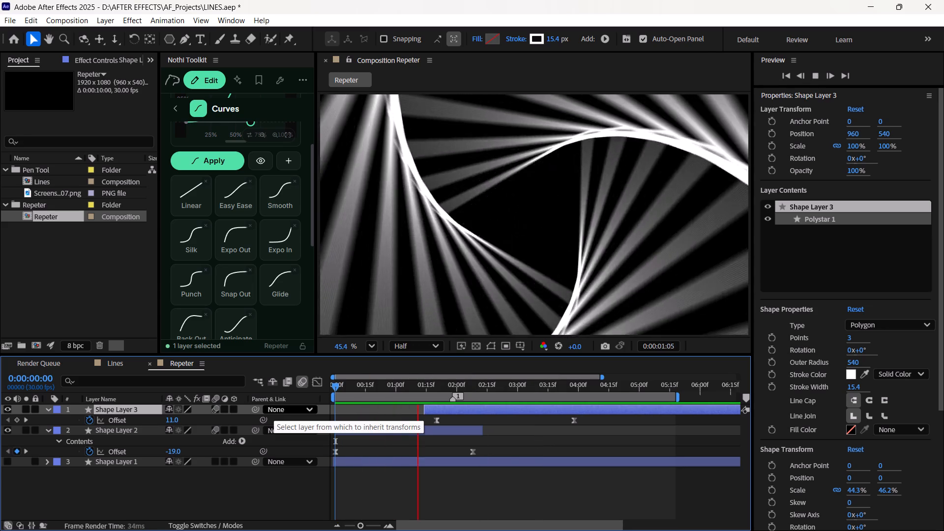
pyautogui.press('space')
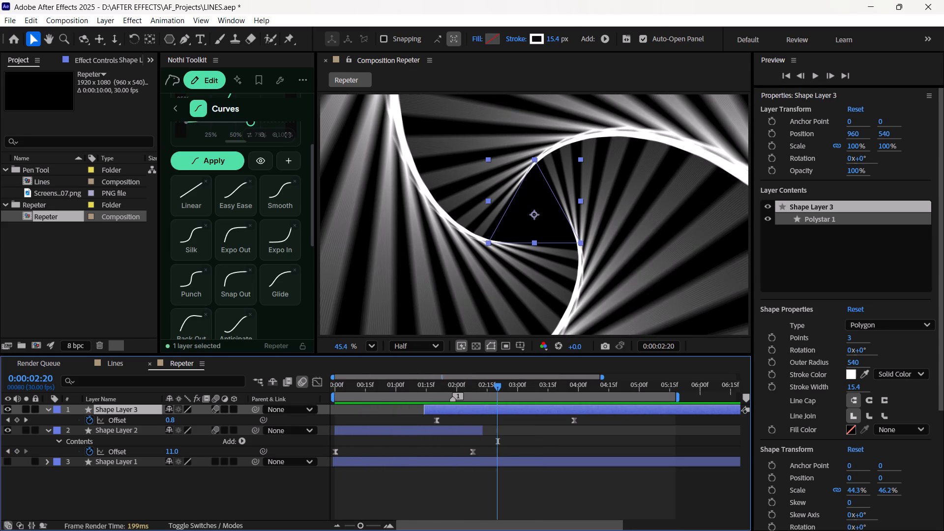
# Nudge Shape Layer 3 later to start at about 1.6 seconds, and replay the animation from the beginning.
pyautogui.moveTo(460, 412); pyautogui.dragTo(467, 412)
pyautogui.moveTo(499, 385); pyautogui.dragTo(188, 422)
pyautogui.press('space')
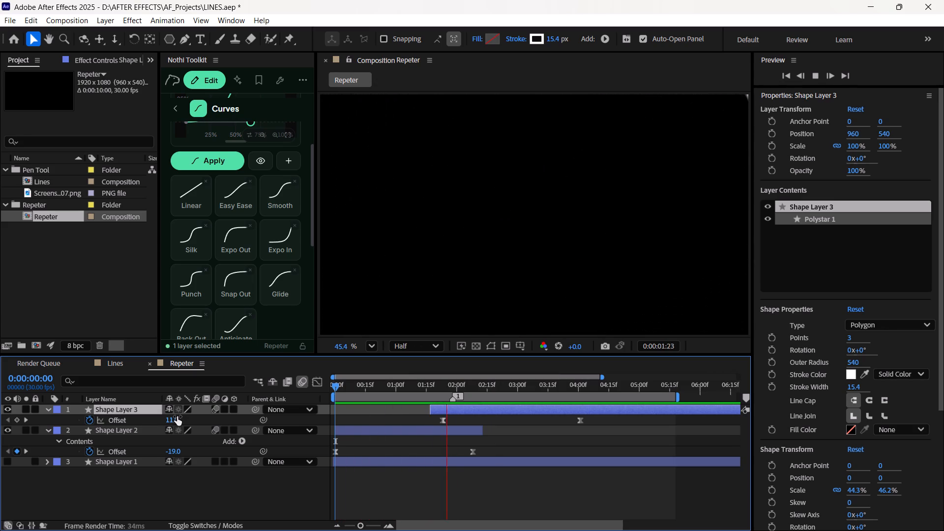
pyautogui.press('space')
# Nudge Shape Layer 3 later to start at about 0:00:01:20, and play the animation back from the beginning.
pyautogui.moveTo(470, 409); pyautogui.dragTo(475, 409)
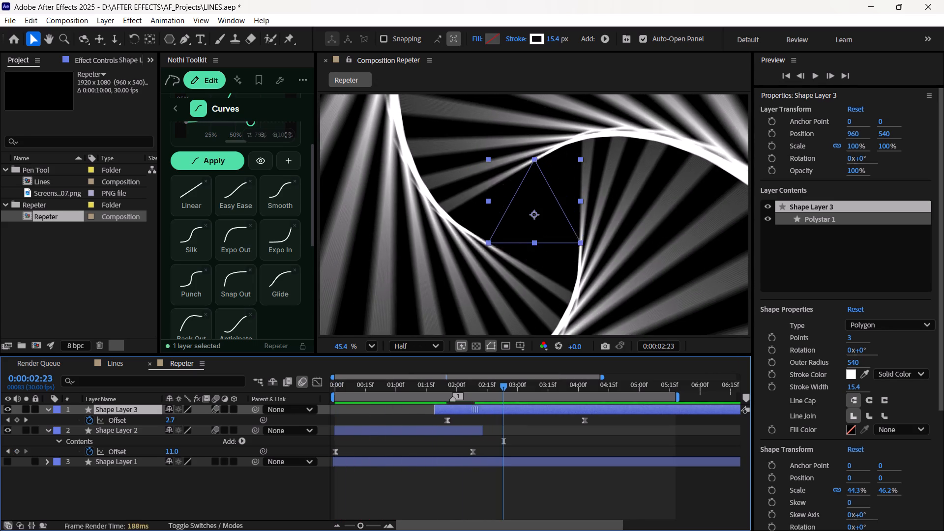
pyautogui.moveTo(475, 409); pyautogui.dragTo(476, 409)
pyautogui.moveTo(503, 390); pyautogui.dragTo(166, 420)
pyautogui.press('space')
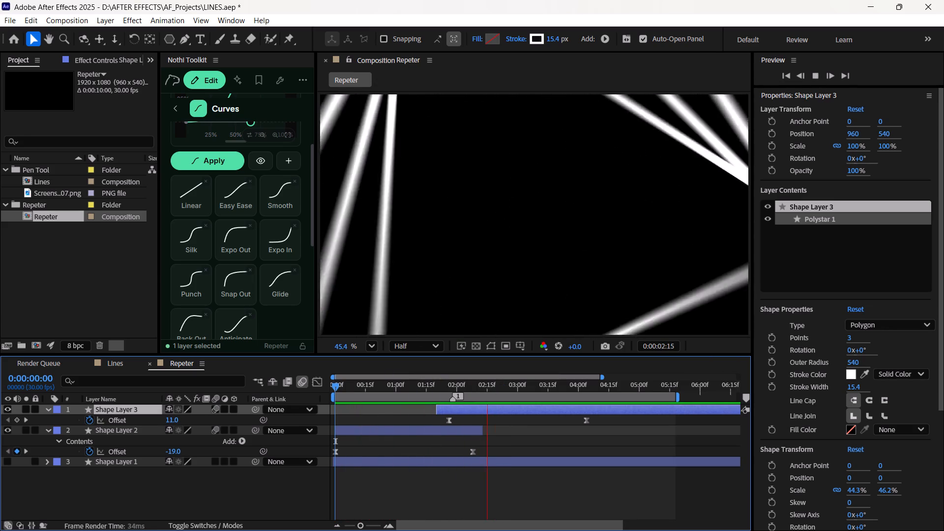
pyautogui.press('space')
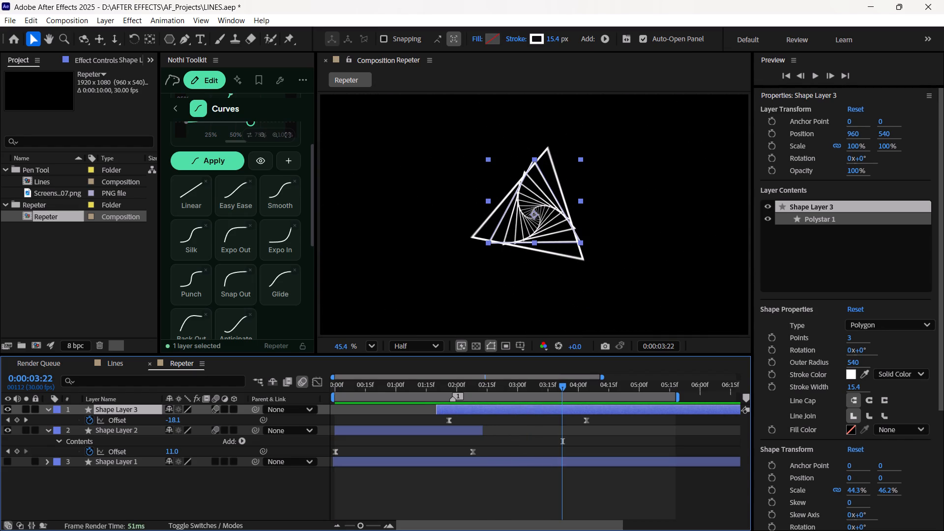
# Fine-tune Shape Layer 3 to start at about 0:00:01:22, and scrub and play the animation from 0:00:00:00 to check the transition.
pyautogui.click(468, 413)
pyautogui.moveTo(563, 386); pyautogui.dragTo(226, 421)
pyautogui.moveTo(226, 421); pyautogui.dragTo(232, 425)
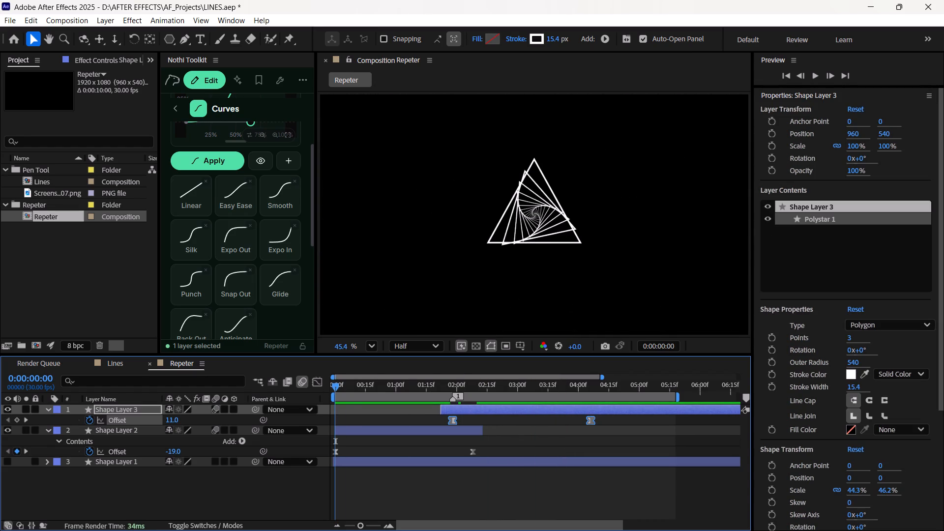
pyautogui.moveTo(335, 387); pyautogui.dragTo(471, 399)
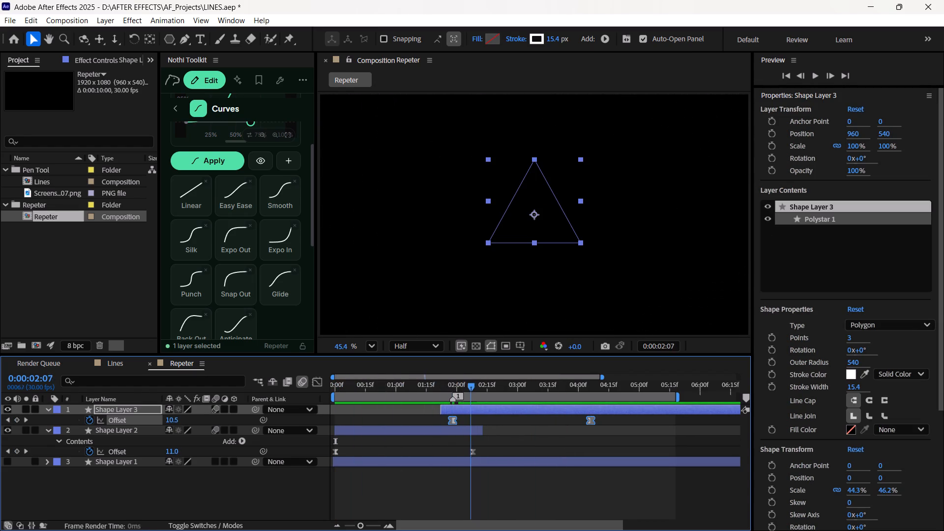
pyautogui.moveTo(471, 399); pyautogui.dragTo(331, 413)
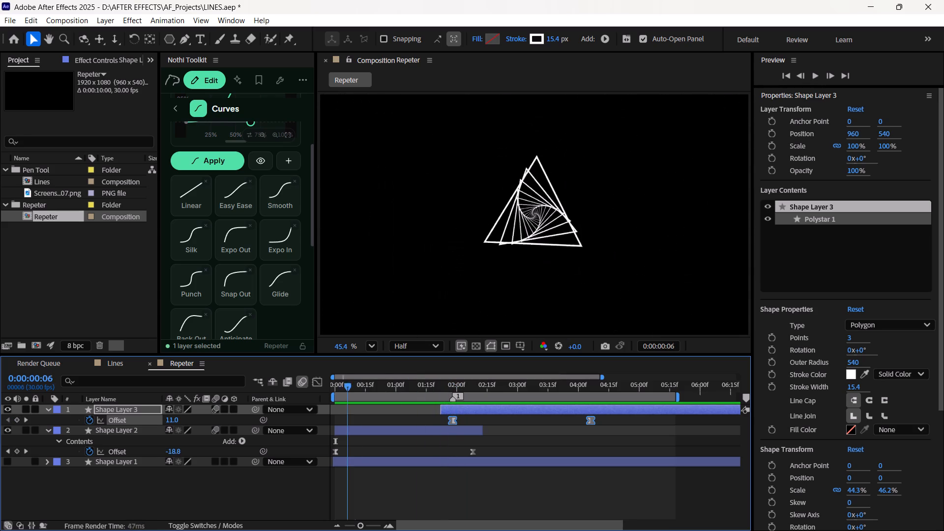
pyautogui.moveTo(331, 413); pyautogui.dragTo(251, 420)
pyautogui.press('space')
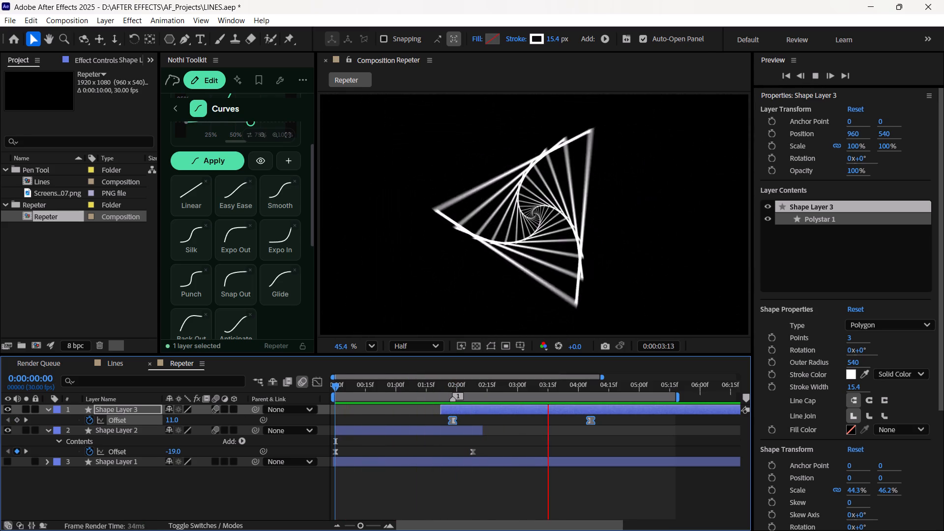
pyautogui.press('space')
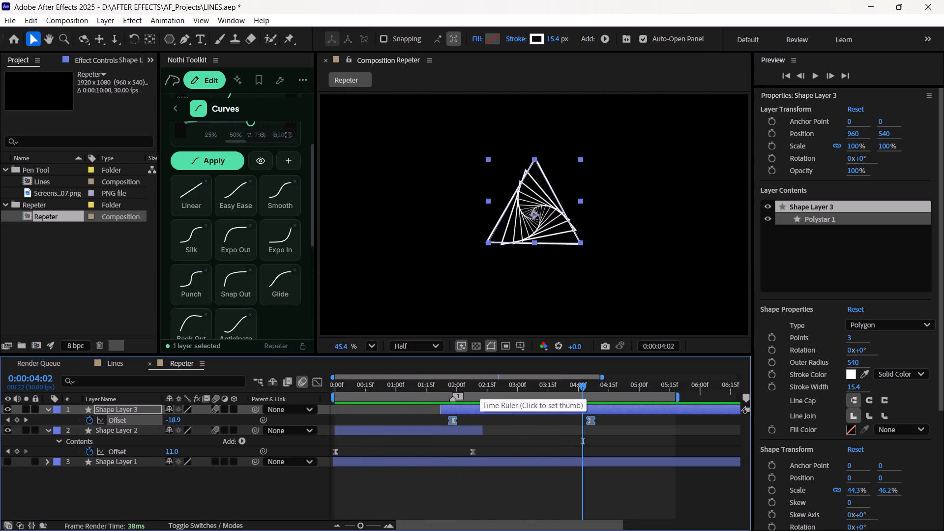
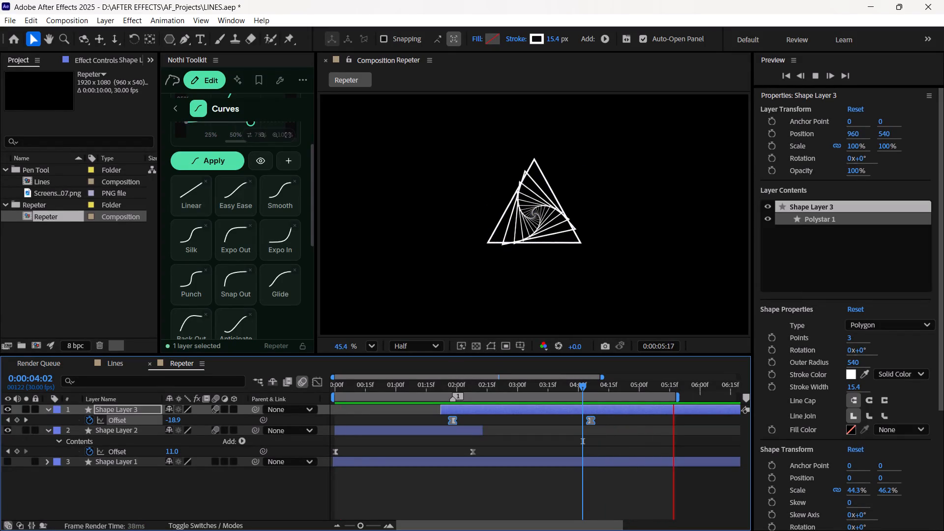
# Move Shape Layer 3 earlier to start at about 1.4 seconds, and play the animation back from 0:00:00:00 to check the transition.
pyautogui.press('space')
pyautogui.moveTo(481, 411); pyautogui.dragTo(457, 409)
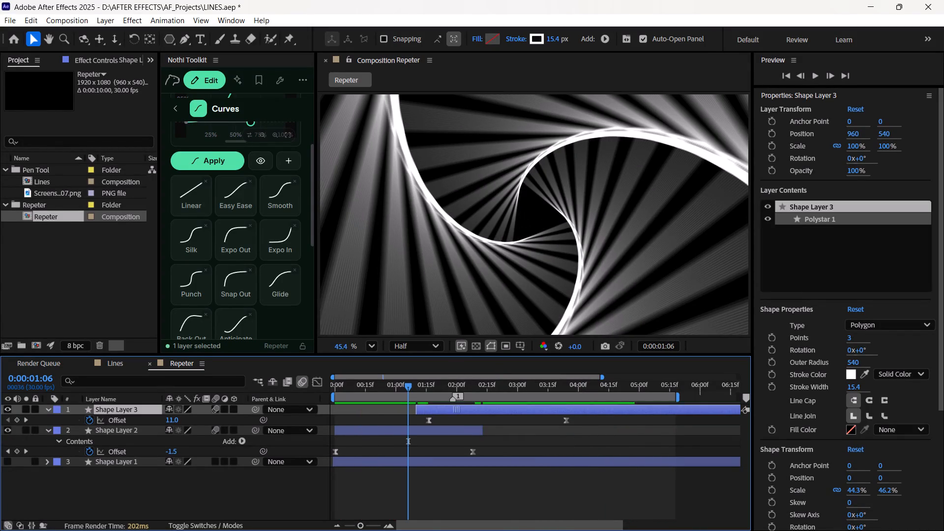
pyautogui.moveTo(457, 409); pyautogui.dragTo(462, 410)
pyautogui.press('space')
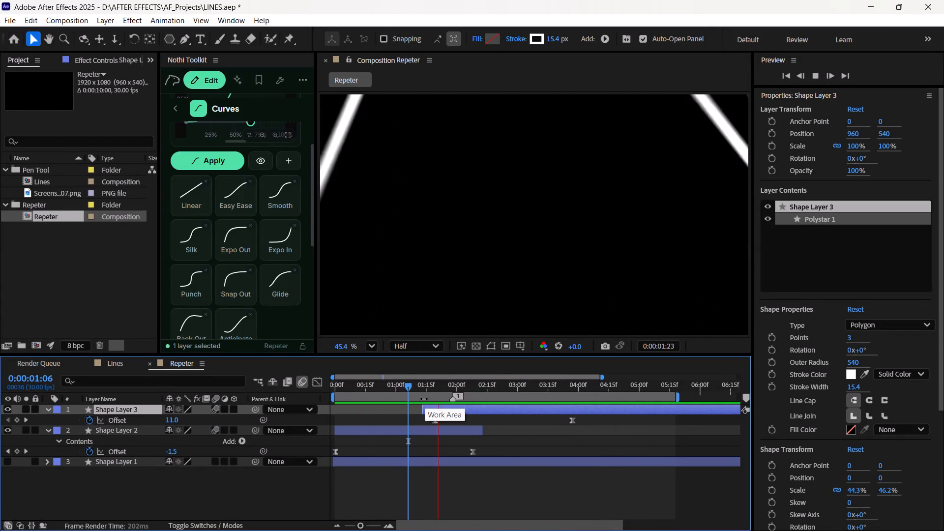
pyautogui.press('space')
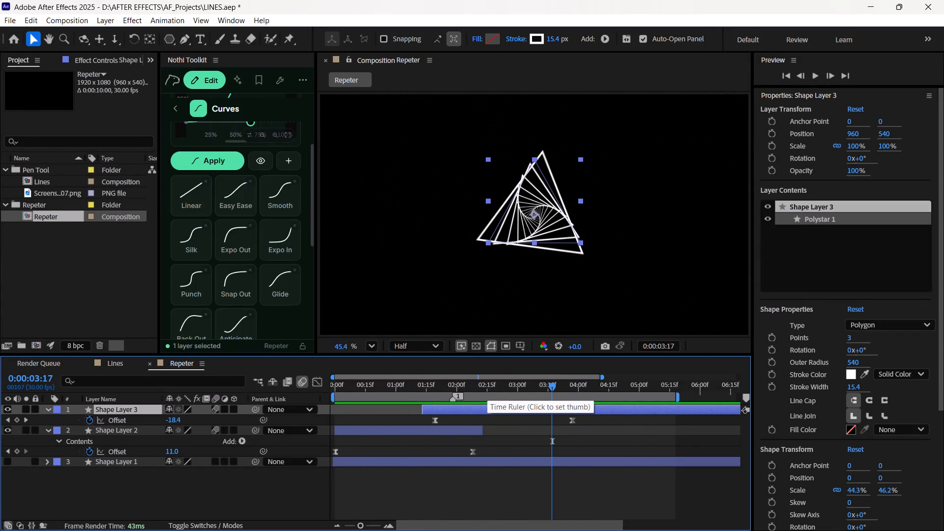
pyautogui.moveTo(548, 384); pyautogui.dragTo(256, 436)
pyautogui.press('space')
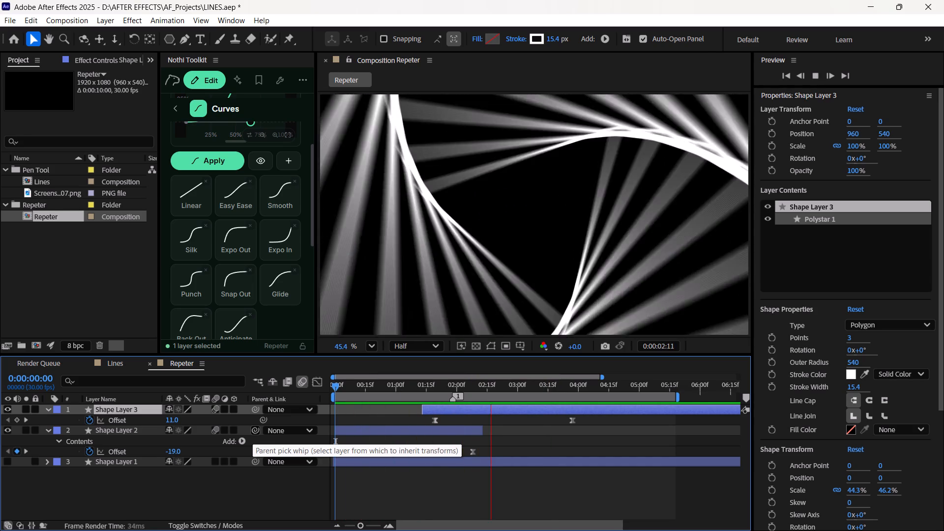
pyautogui.press('space')
pyautogui.press('space')
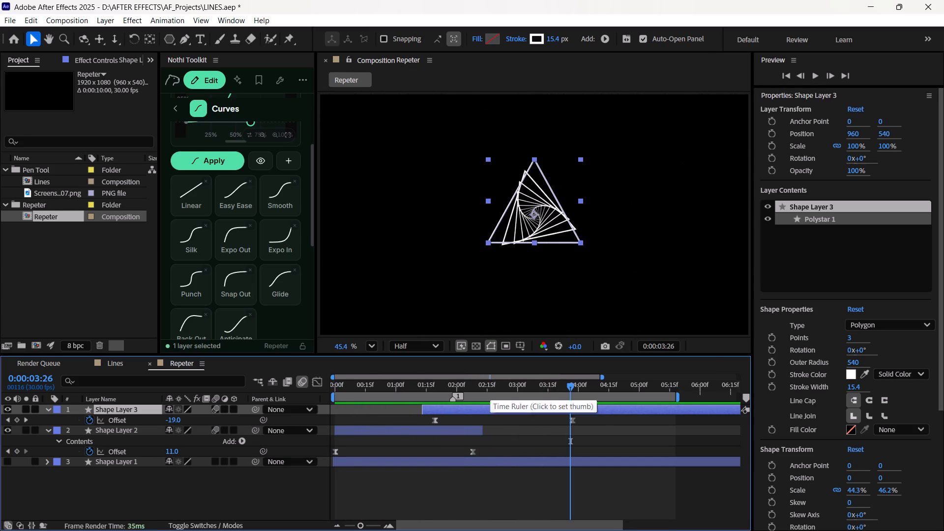
pyautogui.press('space')
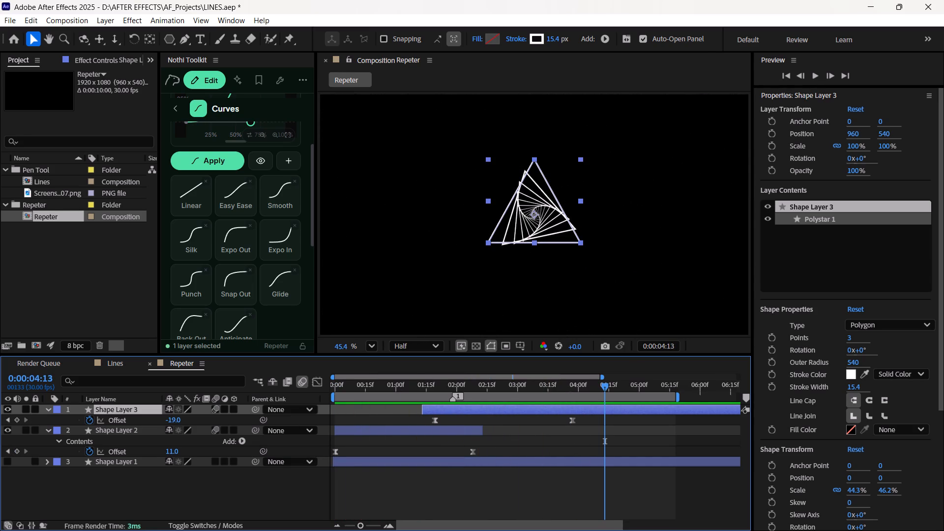
# Shorten the work area to end at about 4.2 seconds, just past Shape Layer 3's last Offset keyframe, and replay from 0:00:00:00.
pyautogui.moveTo(679, 400); pyautogui.dragTo(592, 421)
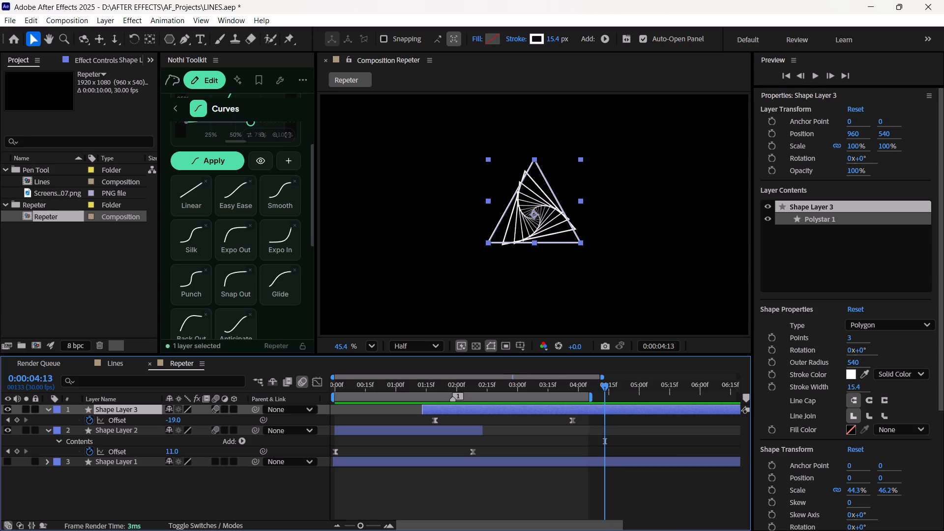
pyautogui.moveTo(602, 390); pyautogui.dragTo(124, 448)
pyautogui.press('space')
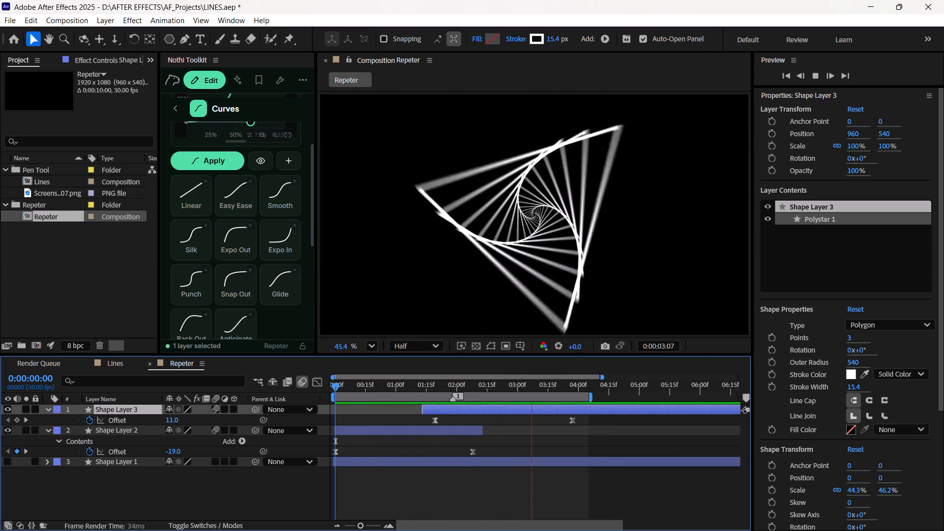
pyautogui.press('space')
pyautogui.press('space')
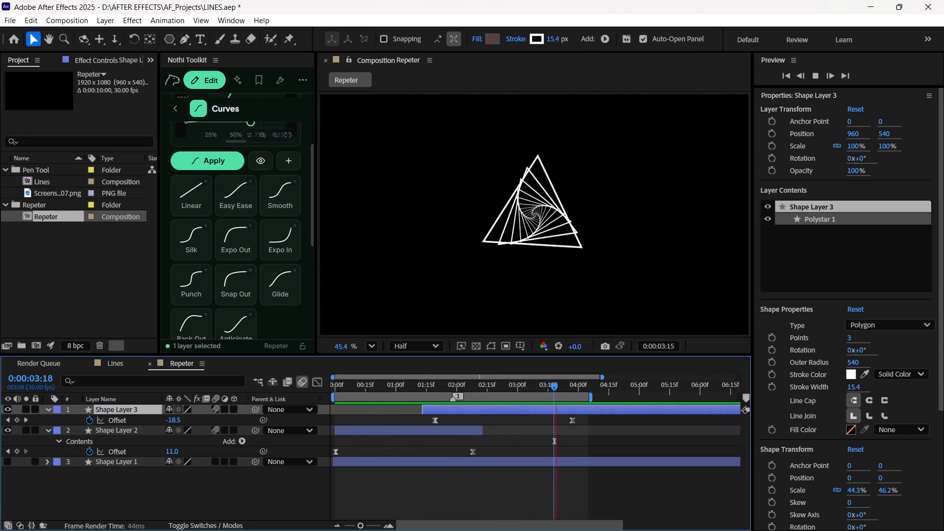
pyautogui.press('space')
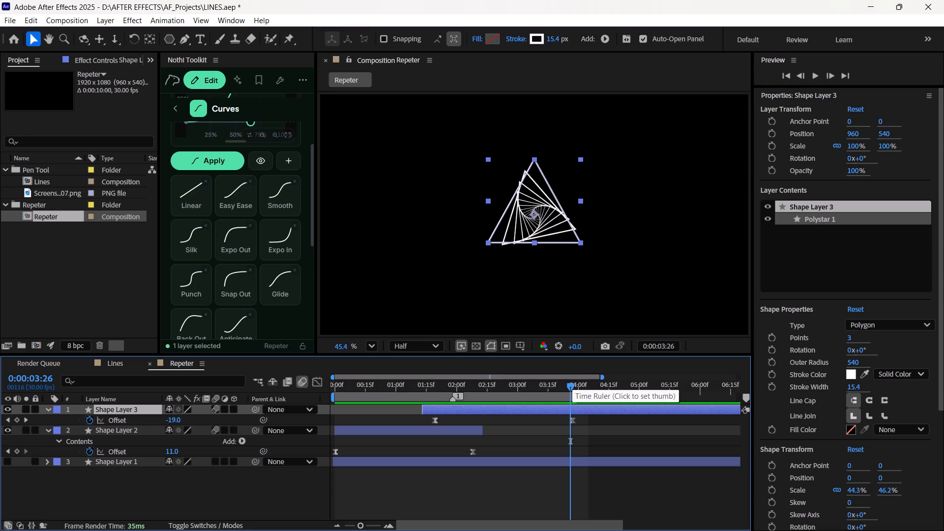
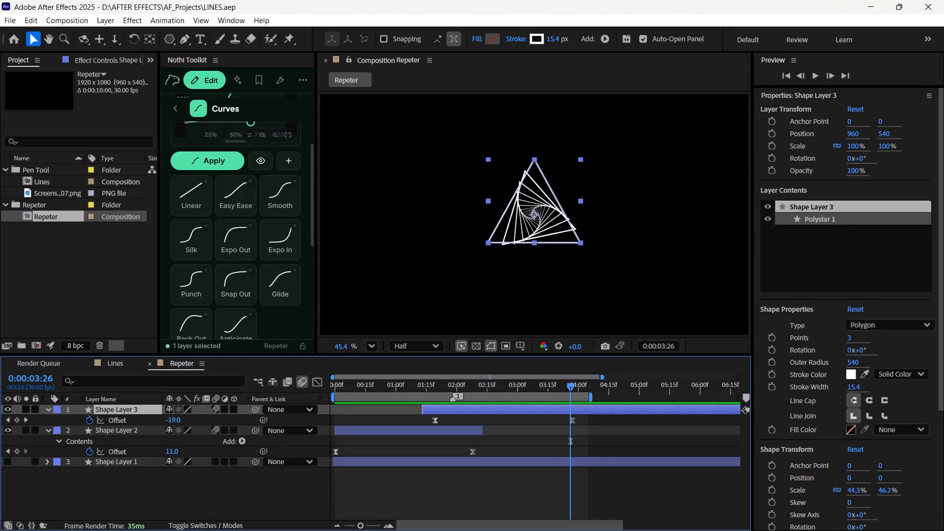
# Collapse the Pen Tool folder among the project items, leaving the Repeter folder expanded.
pyautogui.click(2, 168)
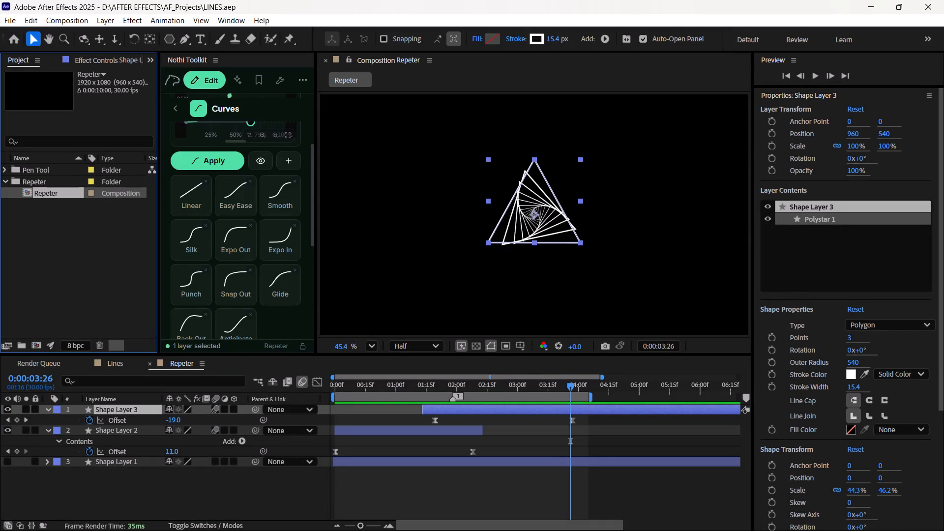
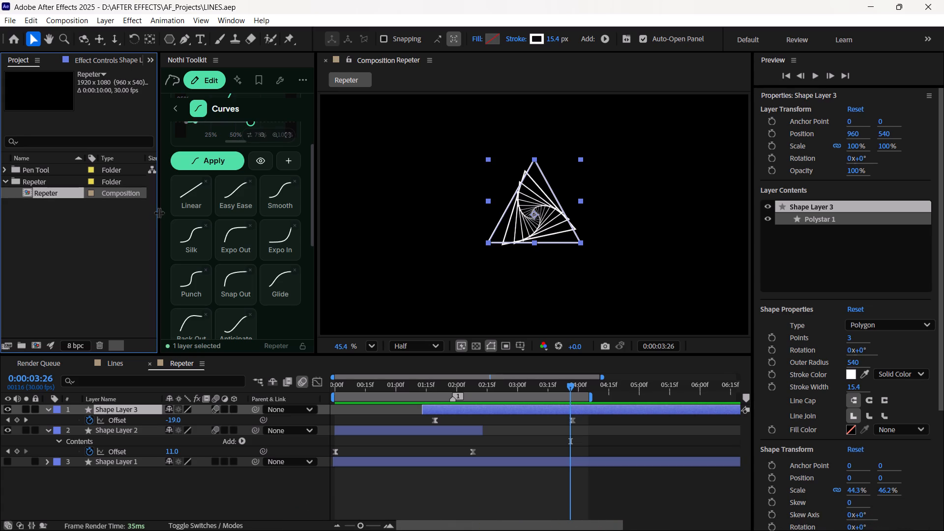
# Narrow the project items area slightly to give the Nothi Toolkit curve presets more width.
pyautogui.moveTo(159, 212); pyautogui.dragTo(123, 220)
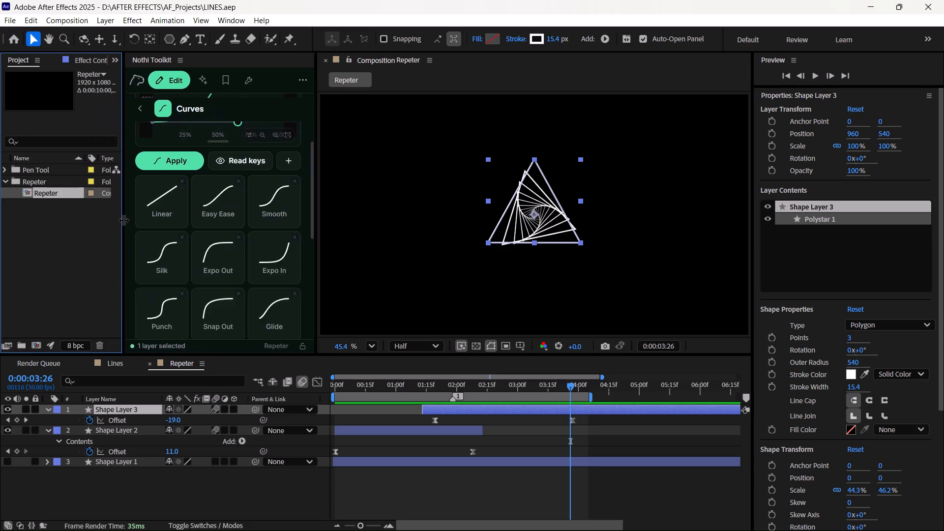
pyautogui.moveTo(123, 220); pyautogui.dragTo(139, 228)
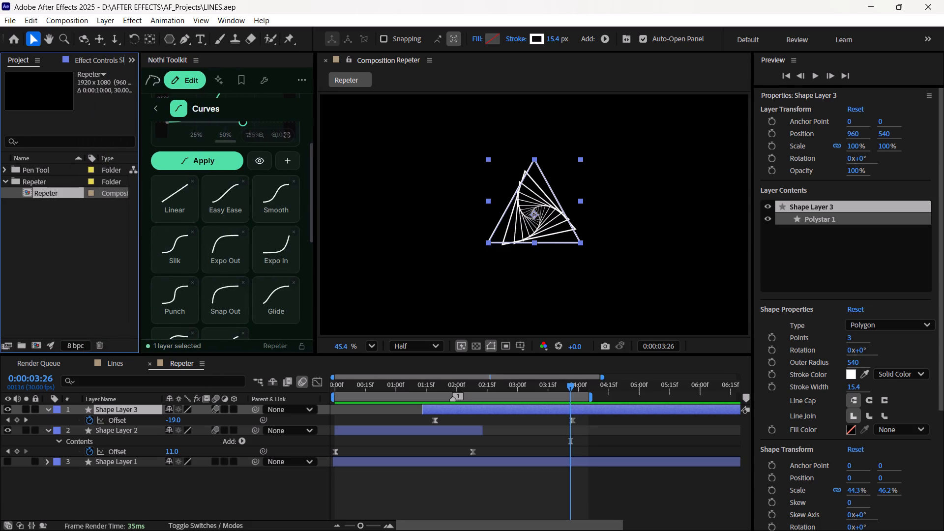
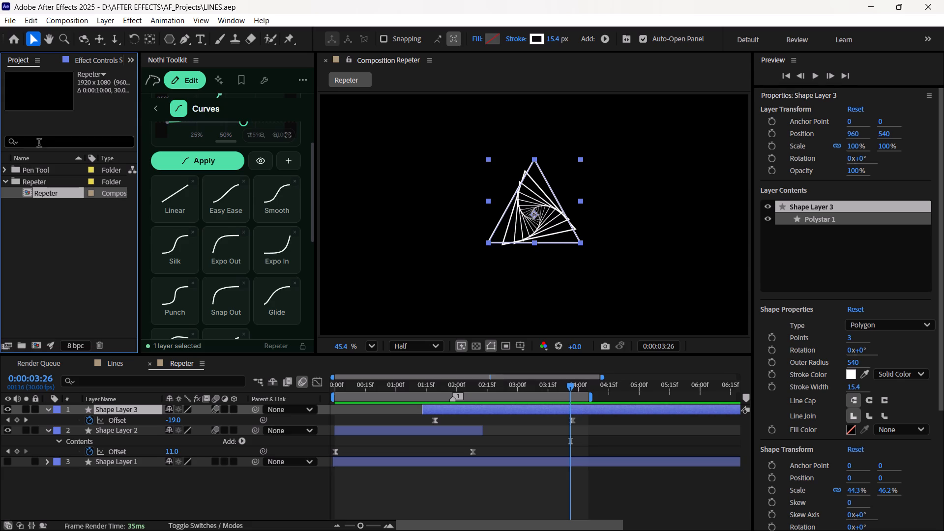
# Collapse the Repeter folder and create a 1920x1080, 30 fps, 10-second composition named Trim Path.
pyautogui.click(3, 180)
pyautogui.rightClick(40, 192)
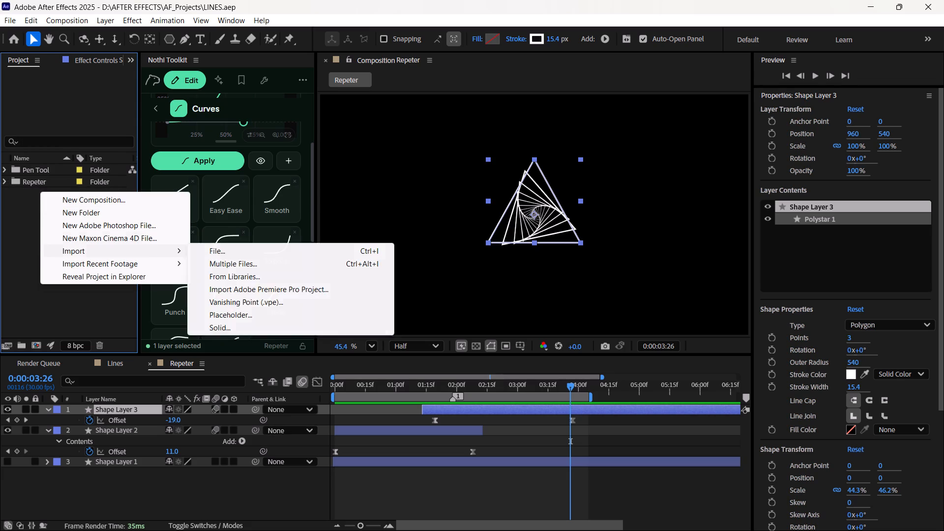
pyautogui.click(83, 195)
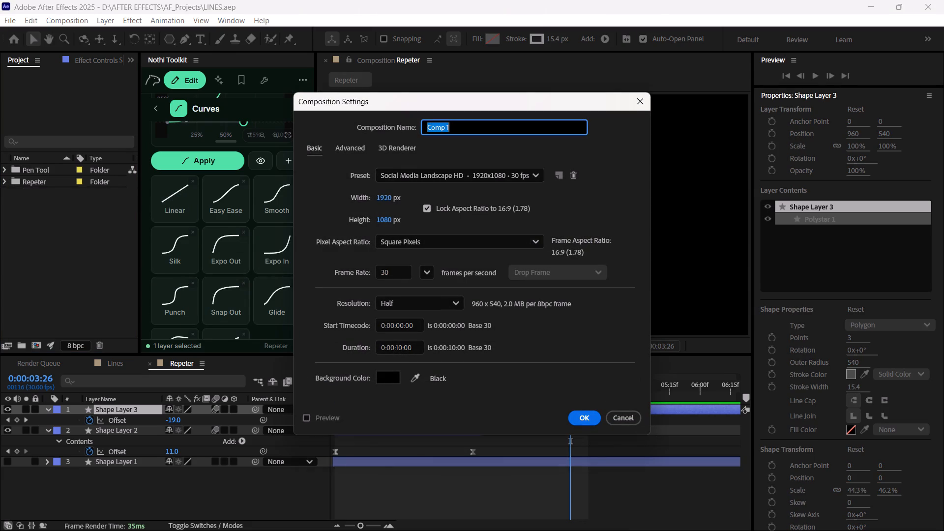
pyautogui.press('BackSpace')
pyautogui.write('Trim')
pyautogui.press('space')
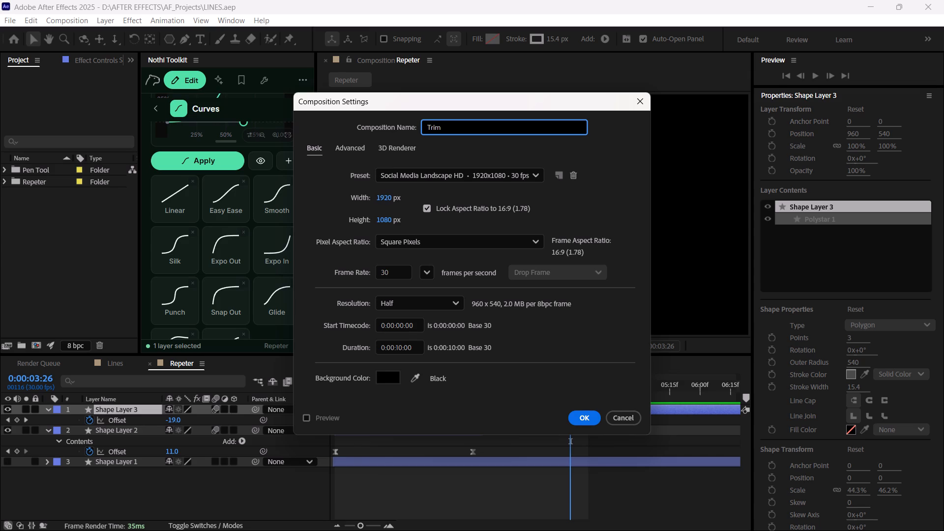
pyautogui.write('path')
pyautogui.press('BackSpace')
pyautogui.press('BackSpace')
pyautogui.press('BackSpace')
pyautogui.press('BackSpace')
pyautogui.write('Pa')
pyautogui.write('th')
pyautogui.click(588, 413)
# Create a new project folder named Trim Path.
pyautogui.rightClick(29, 215)
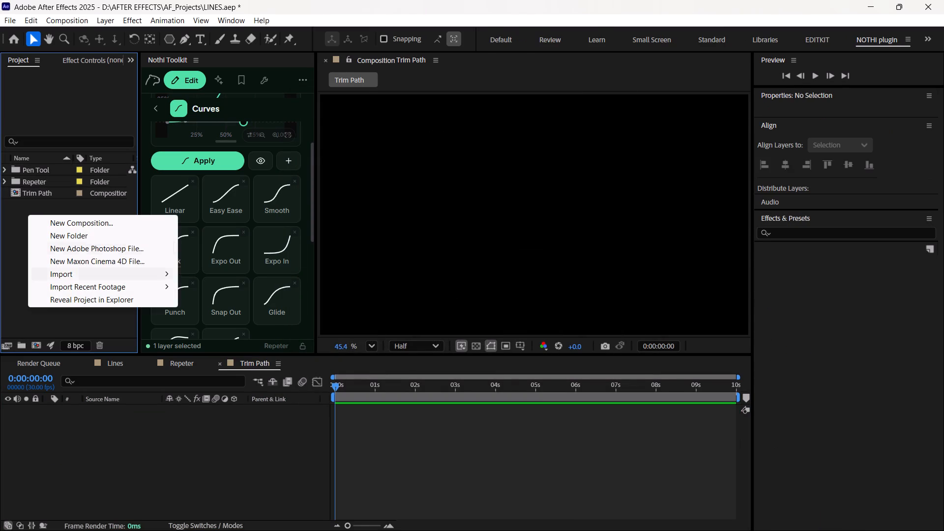
pyautogui.click(81, 241)
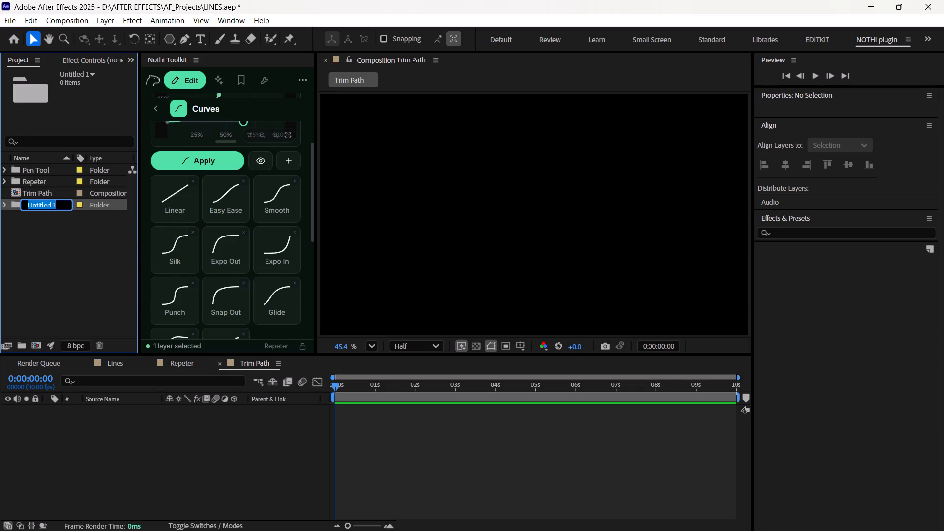
pyautogui.press('BackSpace')
pyautogui.write('tr')
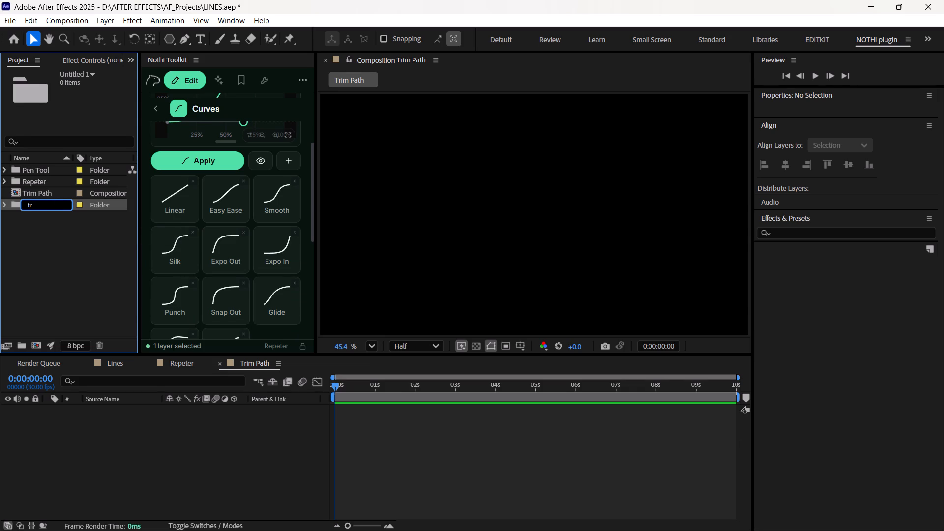
pyautogui.press('BackSpace')
pyautogui.press('BackSpace')
pyautogui.press('t')
pyautogui.press('BackSpace')
pyautogui.hotkey('shift', 't')
pyautogui.write('rim')
pyautogui.press('space')
pyautogui.write('Pa')
pyautogui.write('th')
pyautogui.press('Return')
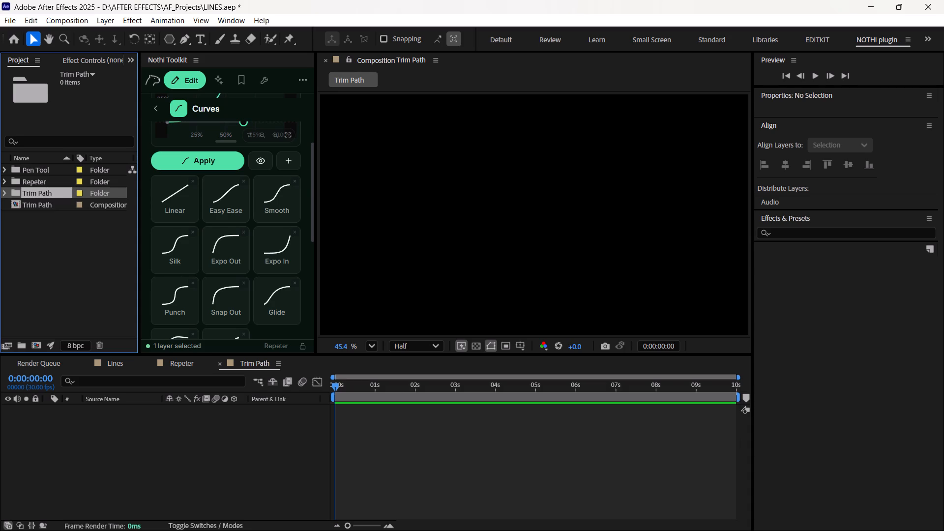
# Move the Trim Path composition into the Trim Path folder and expand the folder.
pyautogui.moveTo(47, 204); pyautogui.dragTo(34, 194)
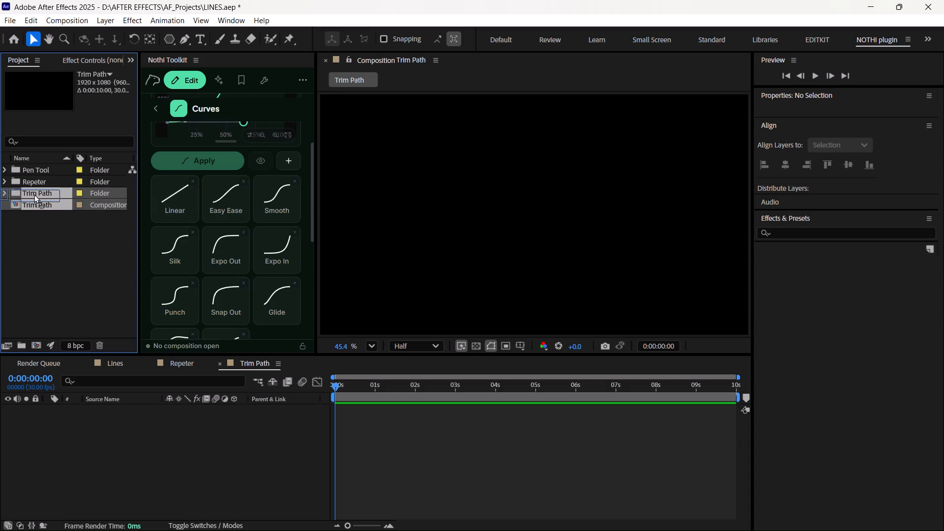
pyautogui.moveTo(34, 194); pyautogui.dragTo(34, 194)
pyautogui.doubleClick(2, 188)
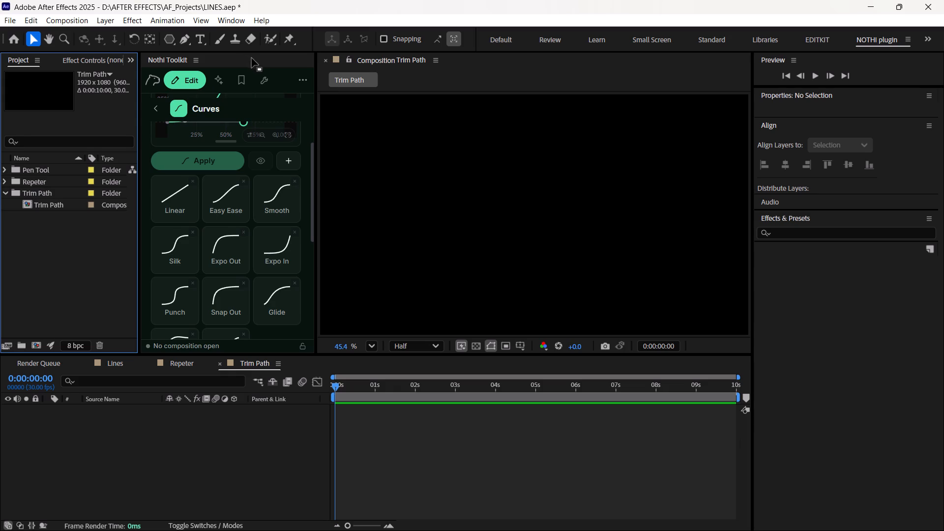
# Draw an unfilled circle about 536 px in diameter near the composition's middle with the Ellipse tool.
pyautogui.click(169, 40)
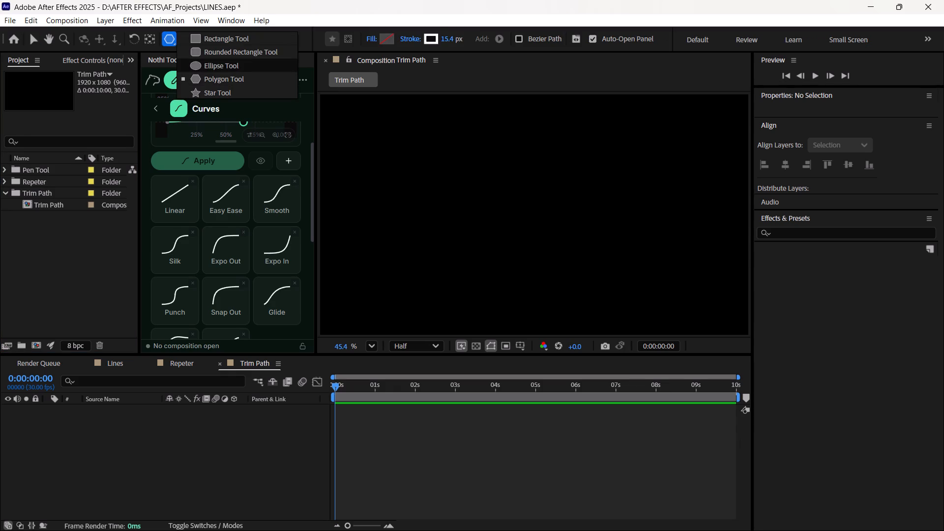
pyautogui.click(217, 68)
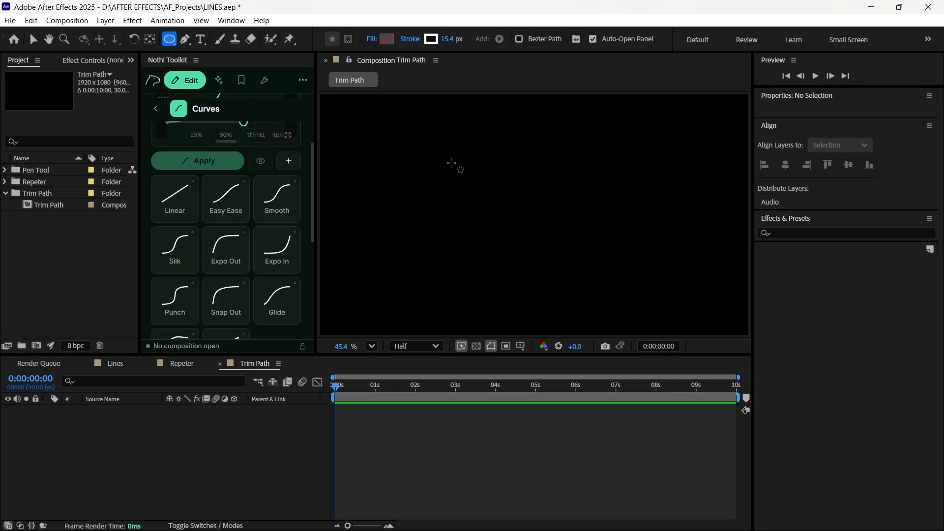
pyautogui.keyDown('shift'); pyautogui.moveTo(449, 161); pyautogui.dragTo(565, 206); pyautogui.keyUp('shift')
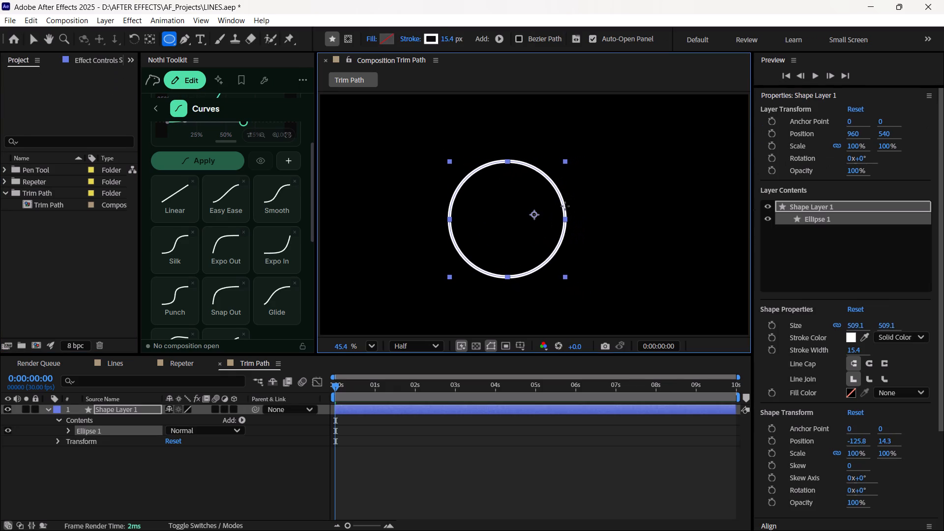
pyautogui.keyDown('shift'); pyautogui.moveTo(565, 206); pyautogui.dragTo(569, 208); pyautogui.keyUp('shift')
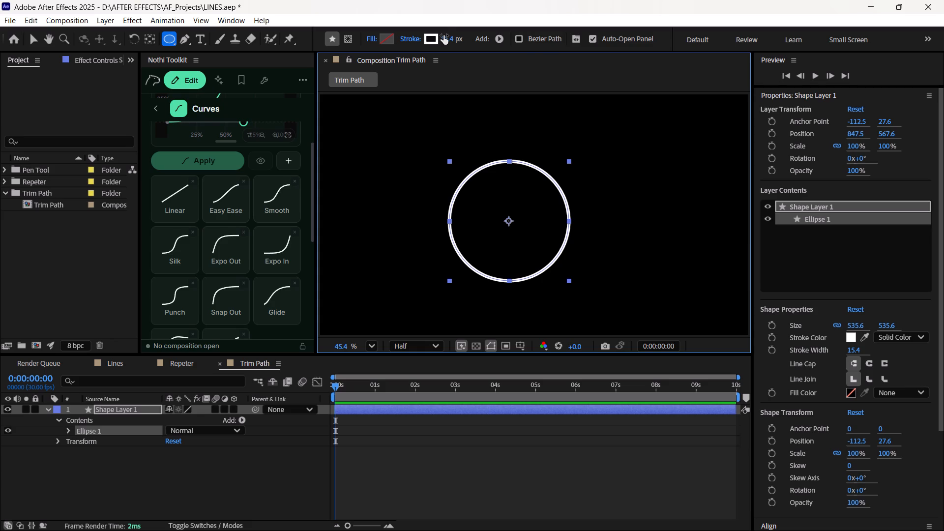
# Set the circle's stroke width to 10 px.
pyautogui.moveTo(444, 35); pyautogui.dragTo(443, 46)
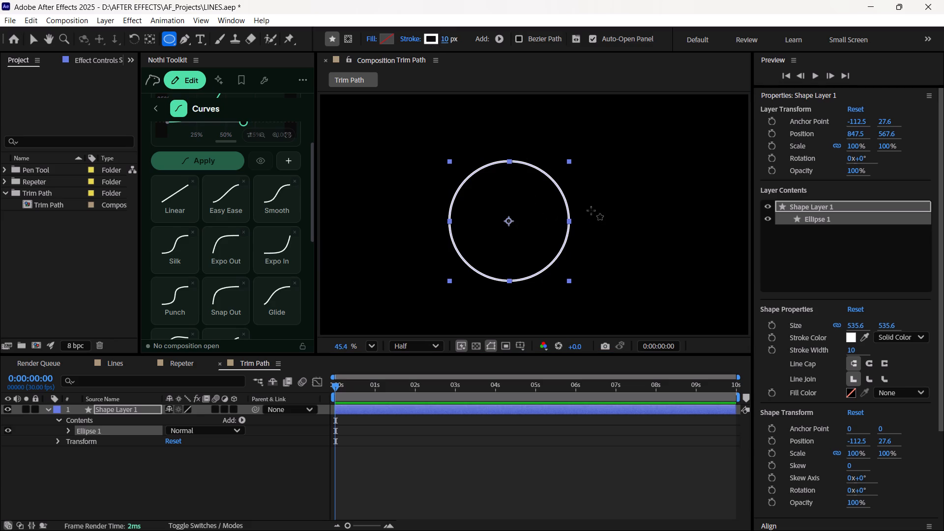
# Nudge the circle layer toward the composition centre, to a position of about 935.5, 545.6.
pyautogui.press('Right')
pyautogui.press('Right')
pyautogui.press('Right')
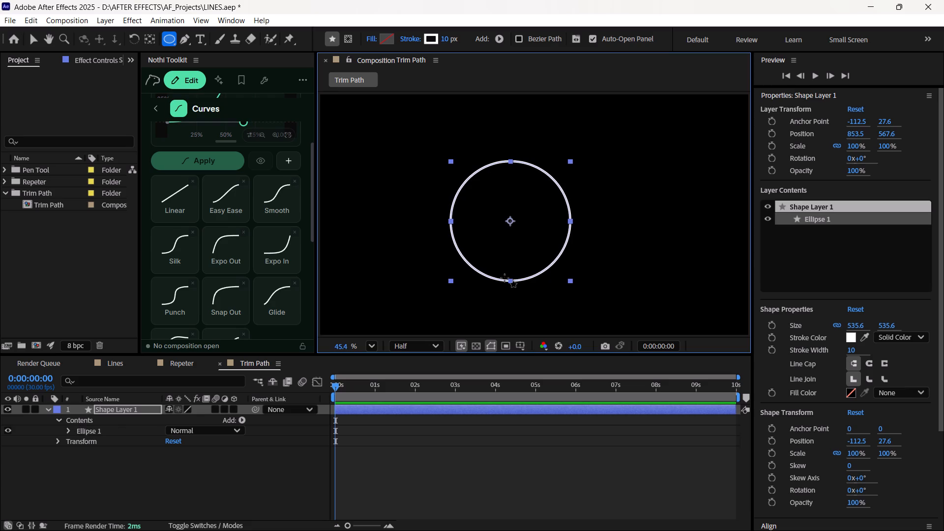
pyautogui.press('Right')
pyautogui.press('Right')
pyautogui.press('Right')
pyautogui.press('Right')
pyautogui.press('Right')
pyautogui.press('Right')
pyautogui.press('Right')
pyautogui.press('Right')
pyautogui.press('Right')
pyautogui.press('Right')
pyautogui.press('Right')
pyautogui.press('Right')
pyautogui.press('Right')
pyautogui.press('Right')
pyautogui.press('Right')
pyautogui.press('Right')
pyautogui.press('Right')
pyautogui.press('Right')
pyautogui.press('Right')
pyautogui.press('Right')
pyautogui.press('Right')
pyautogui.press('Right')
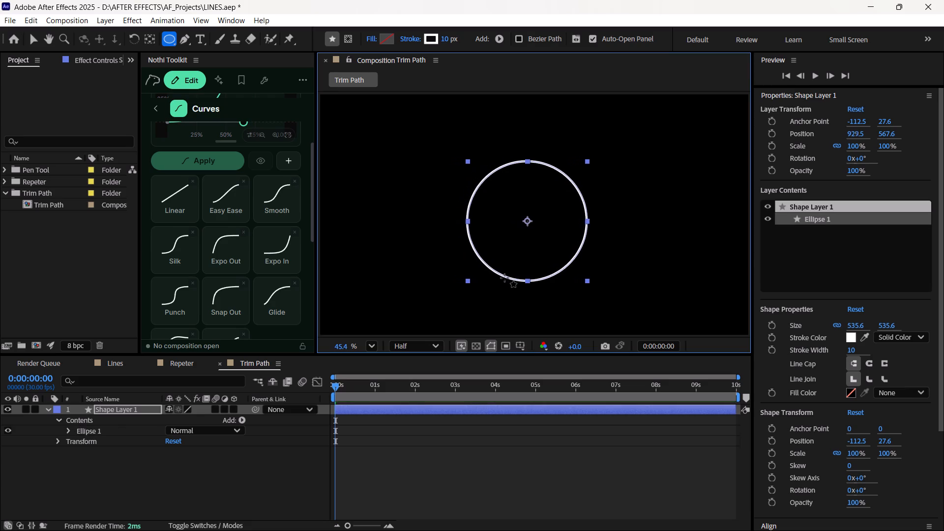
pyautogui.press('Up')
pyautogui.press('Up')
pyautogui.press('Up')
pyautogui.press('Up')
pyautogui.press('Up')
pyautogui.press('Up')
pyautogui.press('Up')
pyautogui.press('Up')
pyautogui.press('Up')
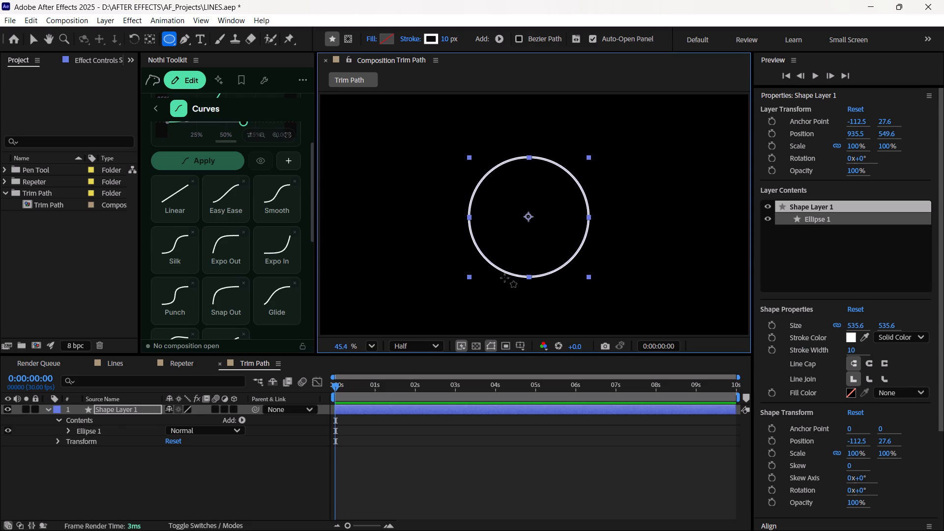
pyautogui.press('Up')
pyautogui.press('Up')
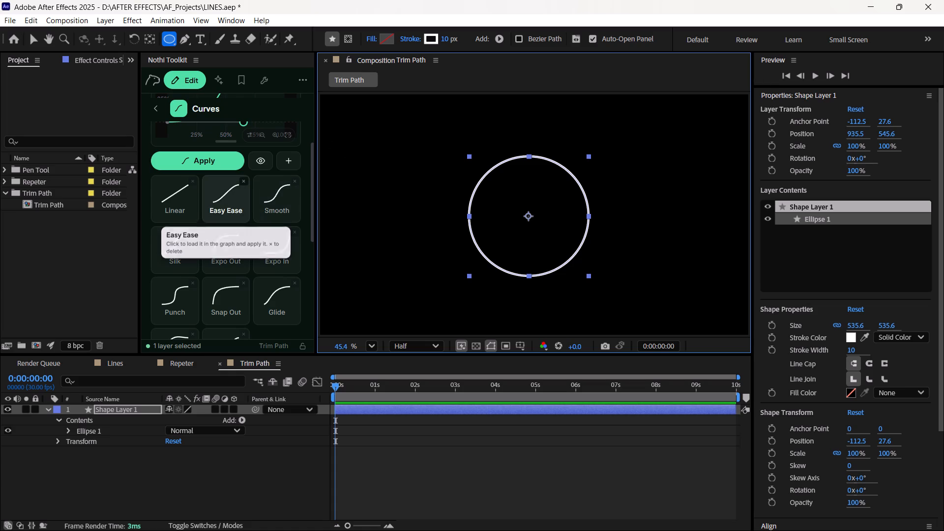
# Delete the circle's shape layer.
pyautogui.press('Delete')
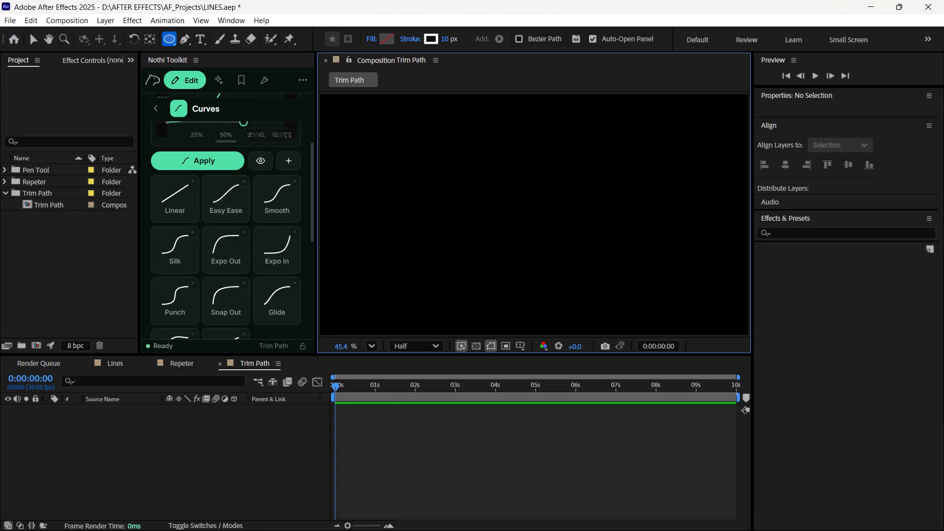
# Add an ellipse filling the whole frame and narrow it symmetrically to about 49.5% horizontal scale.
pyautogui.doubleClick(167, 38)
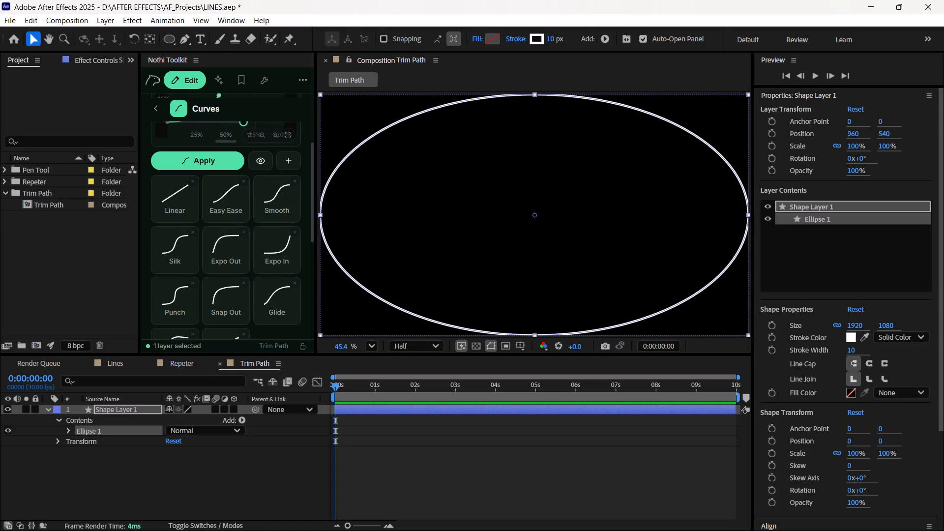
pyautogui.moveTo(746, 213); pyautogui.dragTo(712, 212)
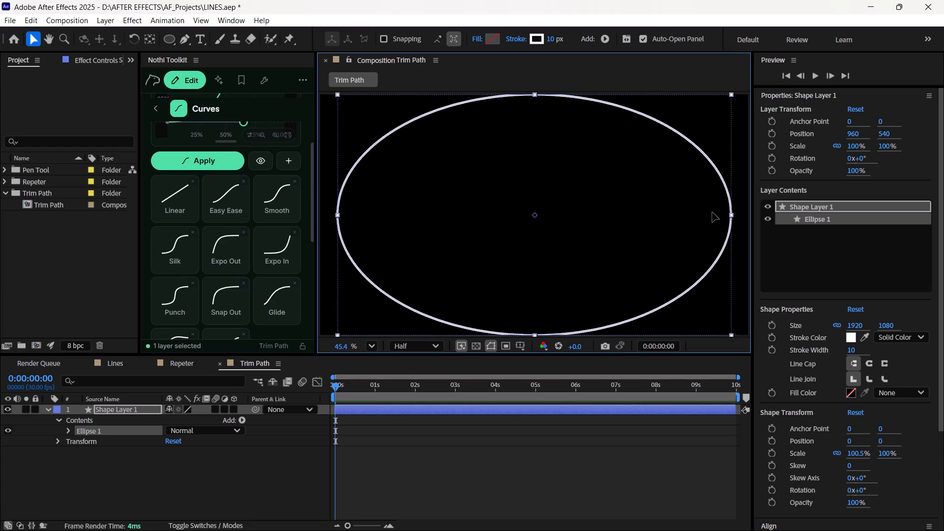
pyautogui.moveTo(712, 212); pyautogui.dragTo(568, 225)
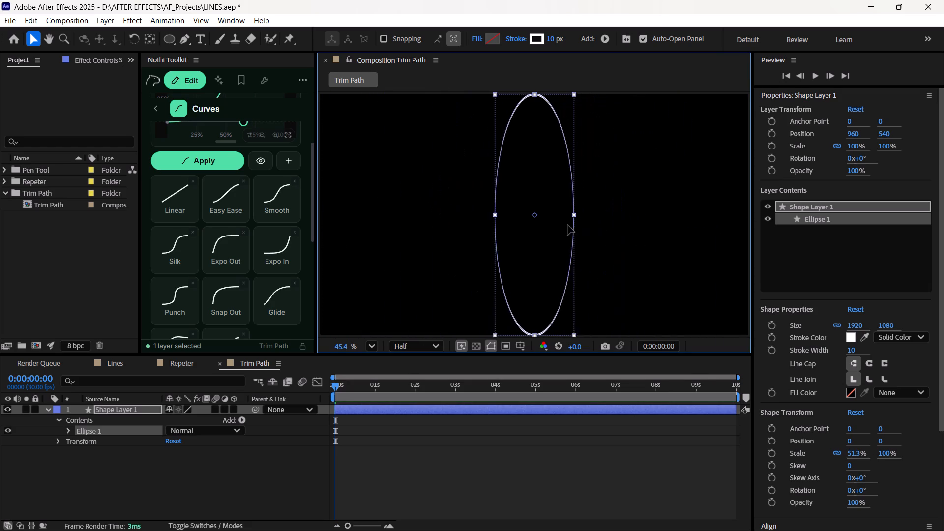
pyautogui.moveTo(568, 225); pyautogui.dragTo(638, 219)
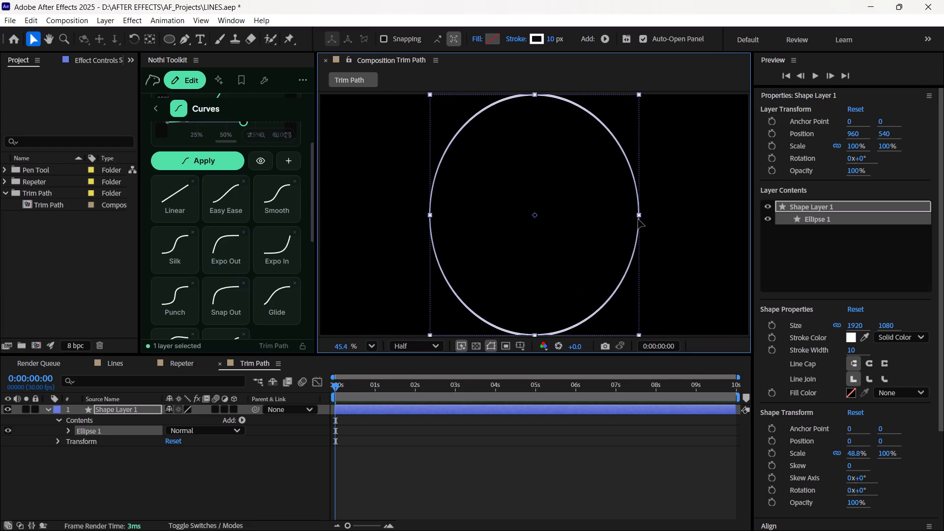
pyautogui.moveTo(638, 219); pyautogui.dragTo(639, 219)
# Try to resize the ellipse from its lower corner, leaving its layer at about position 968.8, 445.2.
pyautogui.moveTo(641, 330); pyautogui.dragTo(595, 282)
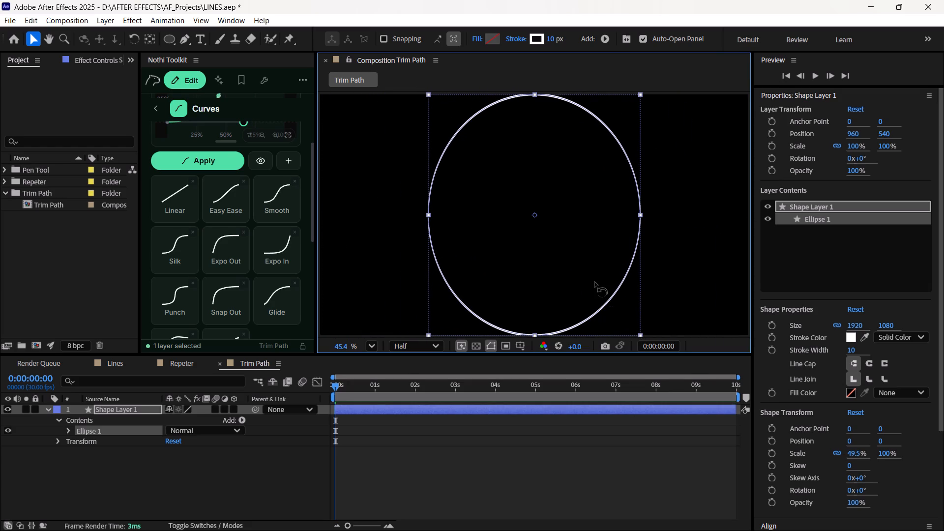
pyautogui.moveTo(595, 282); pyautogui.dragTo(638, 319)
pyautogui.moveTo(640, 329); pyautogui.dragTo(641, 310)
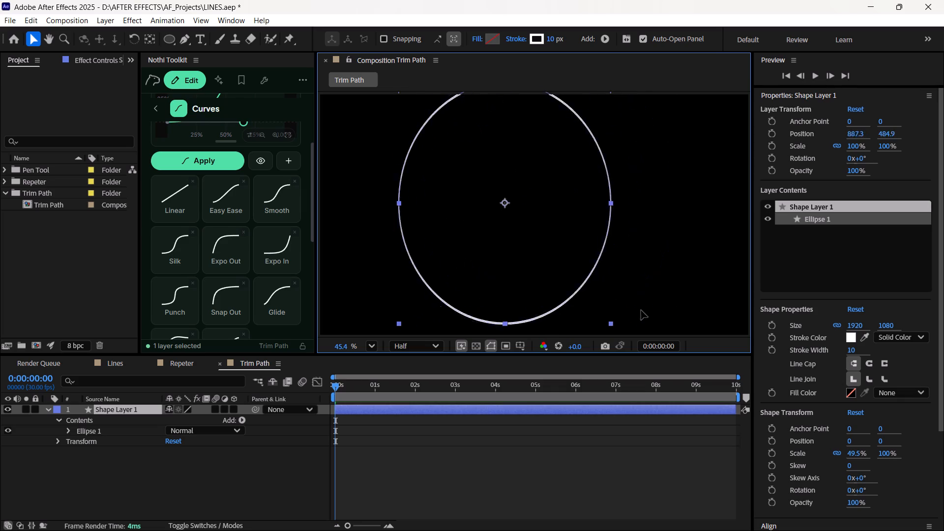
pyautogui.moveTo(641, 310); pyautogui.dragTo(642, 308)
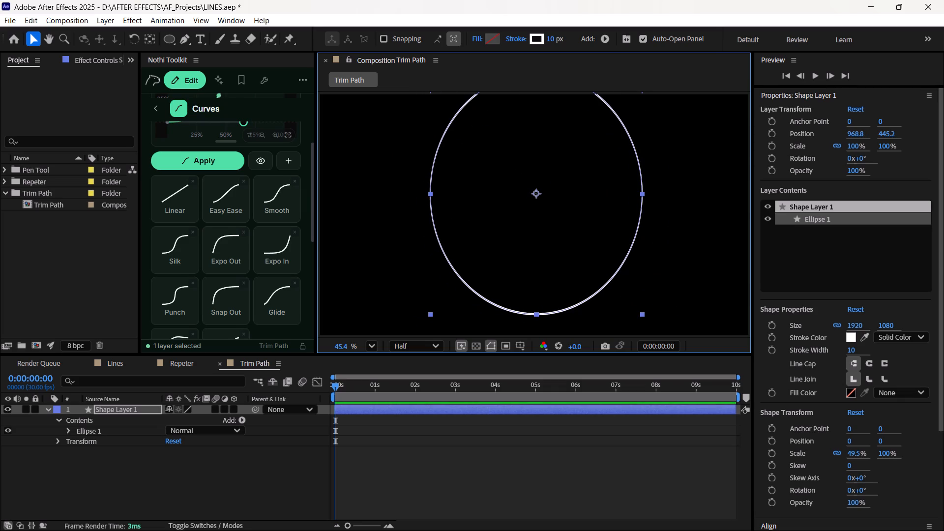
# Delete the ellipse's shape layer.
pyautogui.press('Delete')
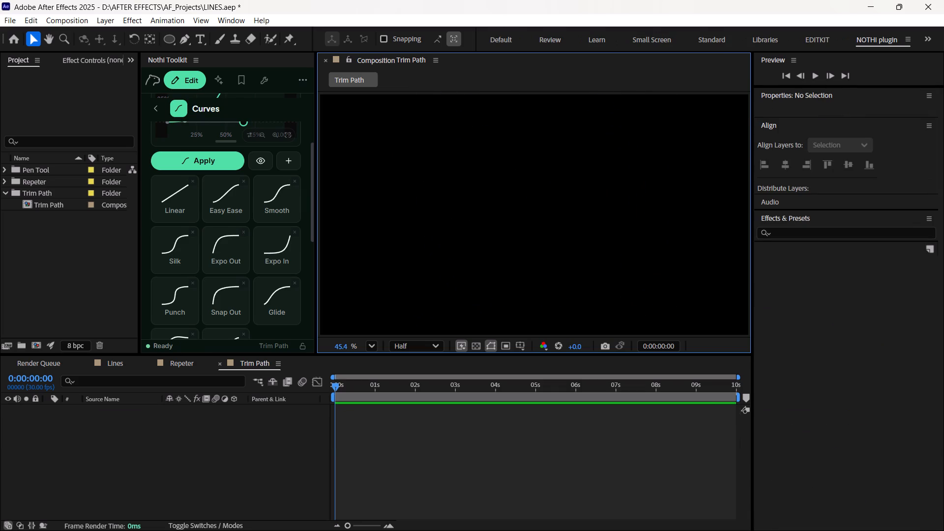
# Draw an unfilled circle about 610 px in diameter with a 10 px white stroke and centre it in the composition.
pyautogui.click(170, 39)
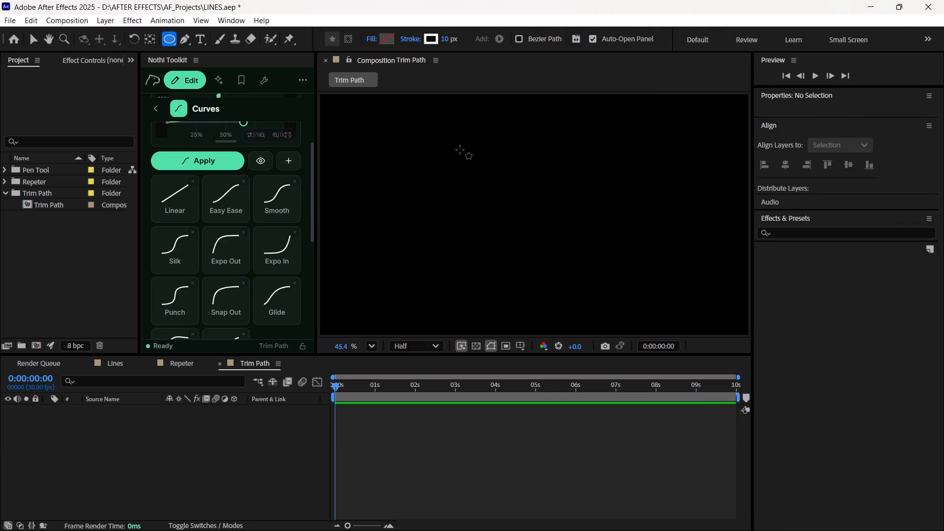
pyautogui.keyDown('shift'); pyautogui.moveTo(454, 148); pyautogui.dragTo(586, 235); pyautogui.keyUp('shift')
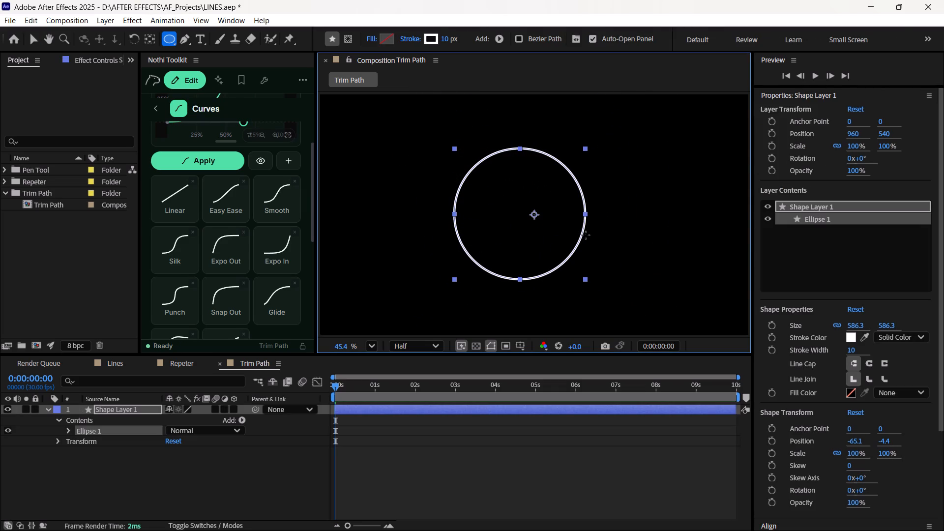
pyautogui.keyDown('shift'); pyautogui.moveTo(586, 235); pyautogui.dragTo(590, 236); pyautogui.keyUp('shift')
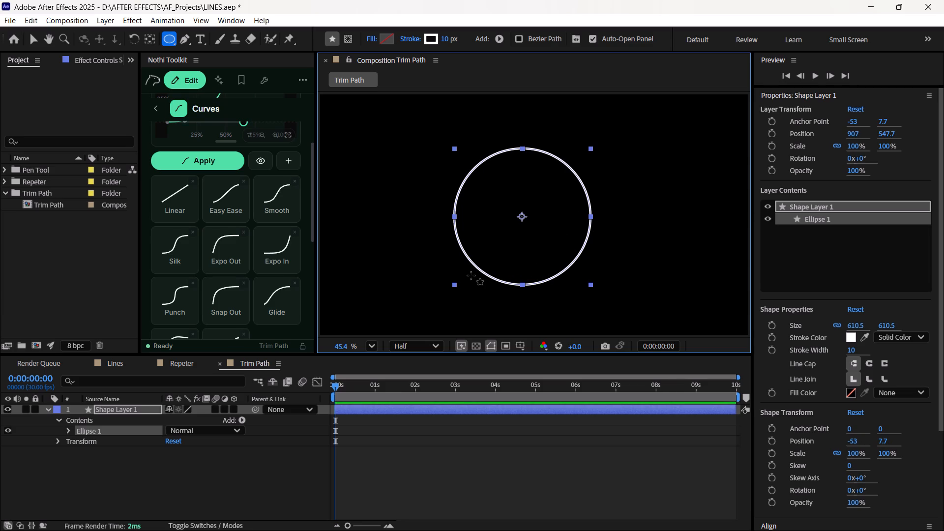
pyautogui.hotkey('ctrl', 'Home')
pyautogui.hotkey('ctrl', ',')
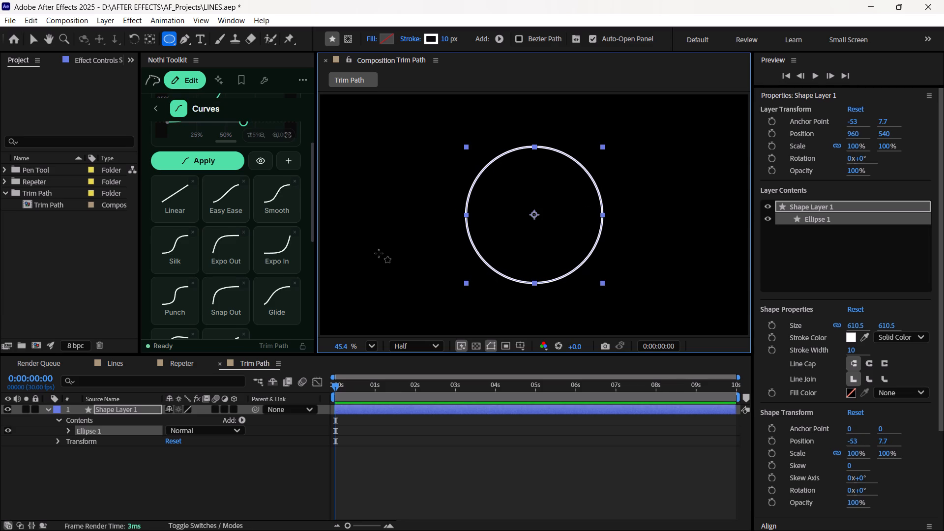
# Add a Trim Paths operator to the contents of the circle's shape layer.
pyautogui.click(142, 408)
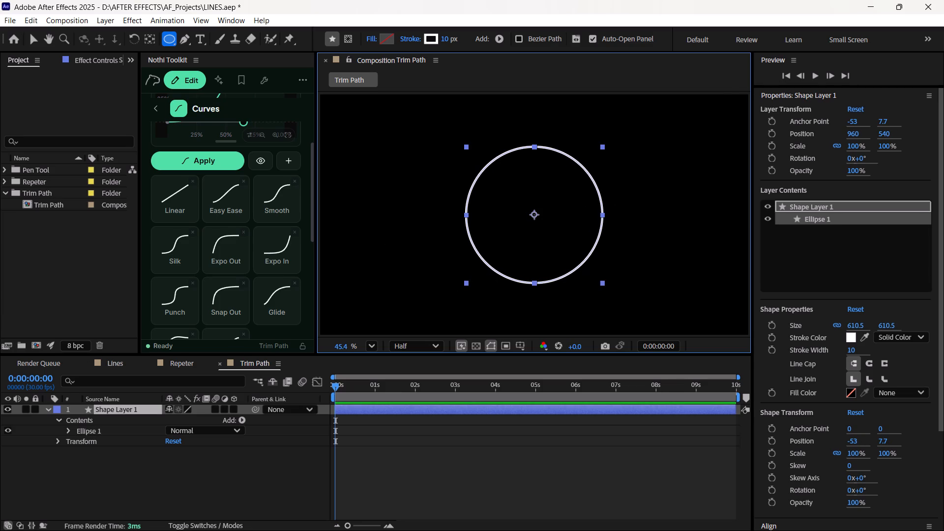
pyautogui.press('v')
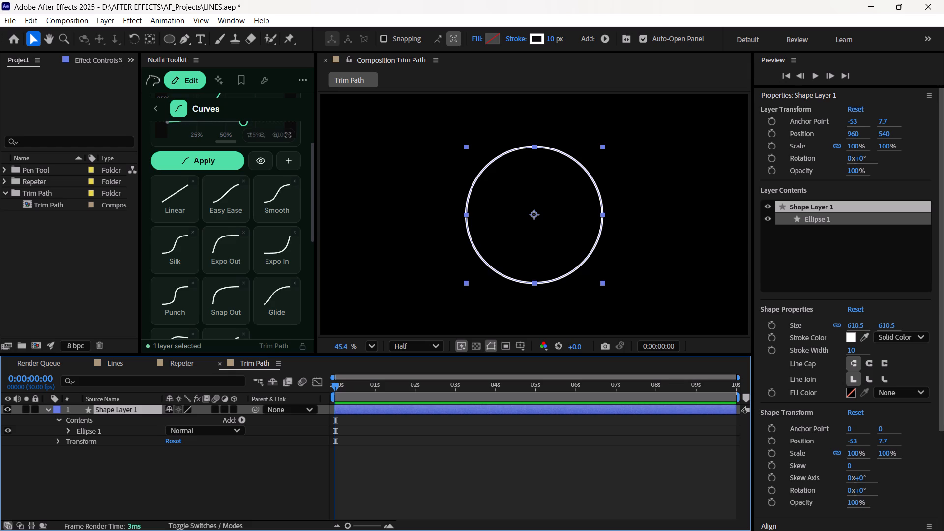
pyautogui.click(47, 407)
pyautogui.click(47, 407)
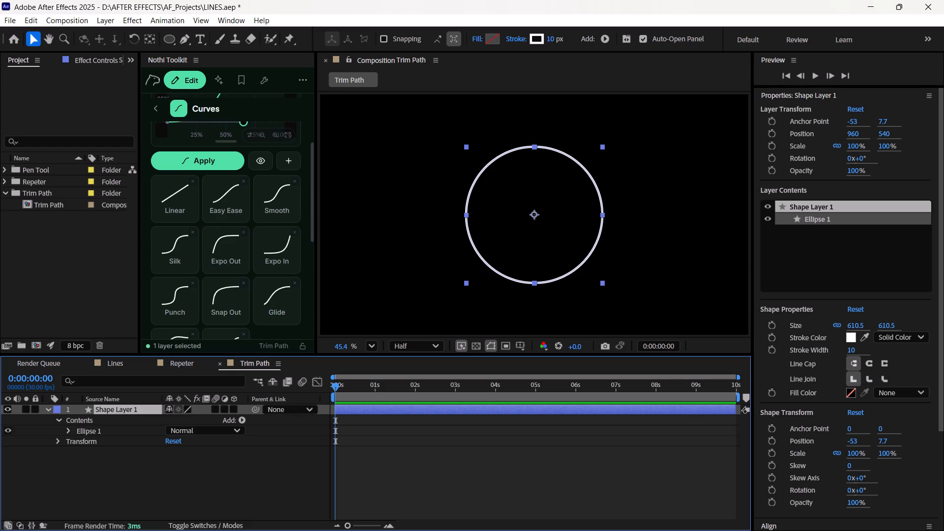
pyautogui.click(238, 417)
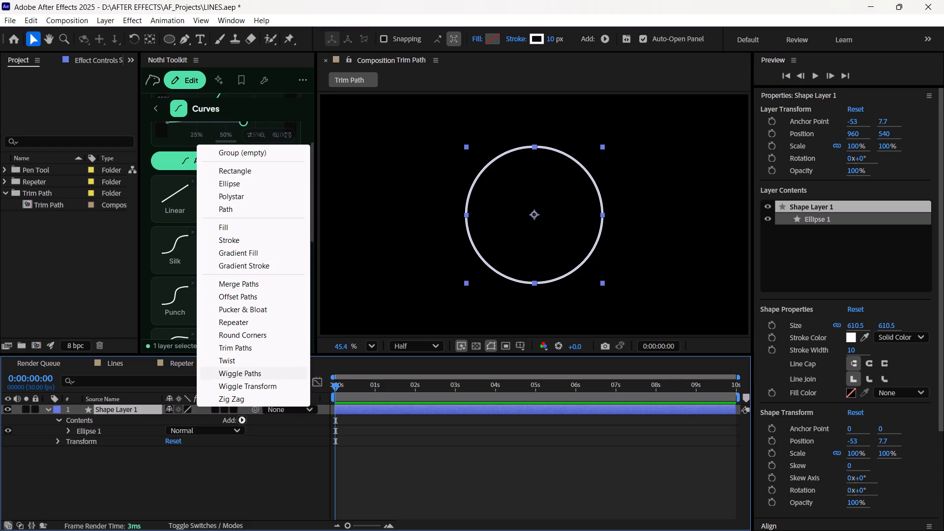
pyautogui.click(240, 347)
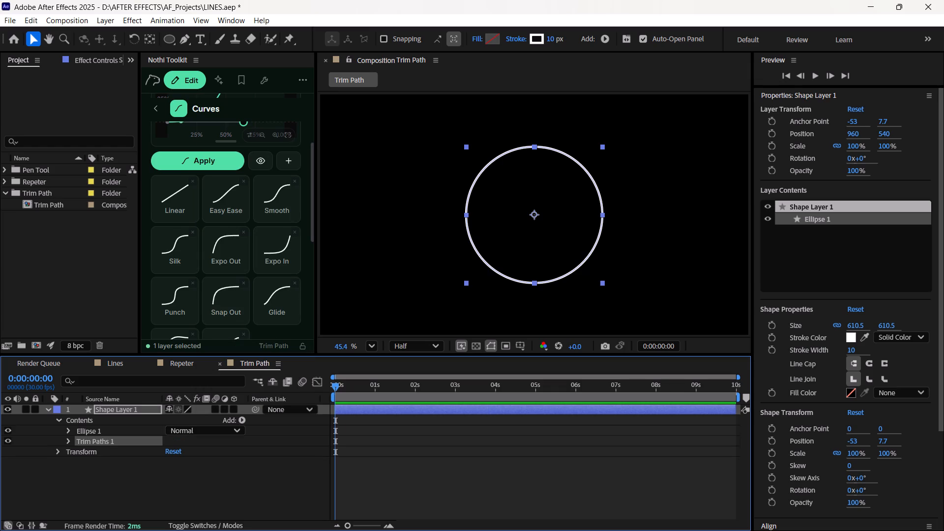
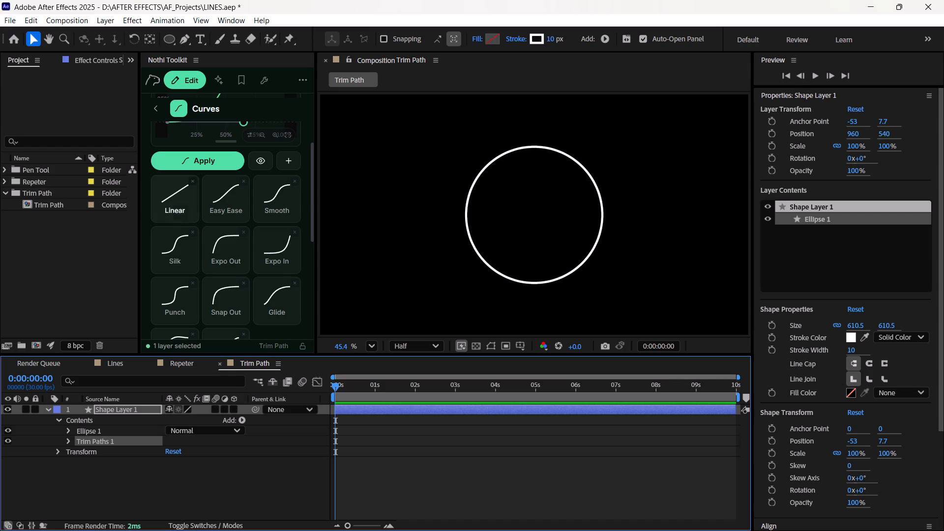
# Switch to the Lines composition and reveal the keyframed properties of the Glow layer.
pyautogui.click(177, 362)
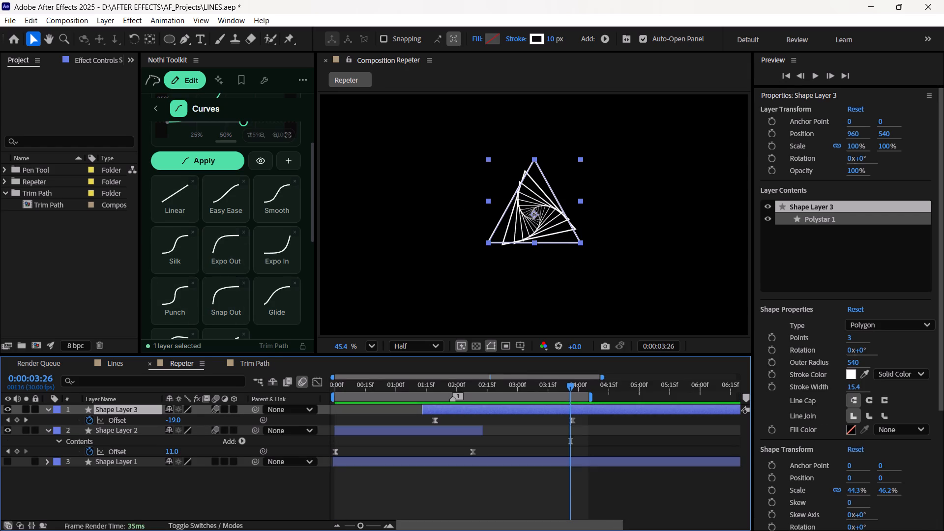
pyautogui.click(105, 364)
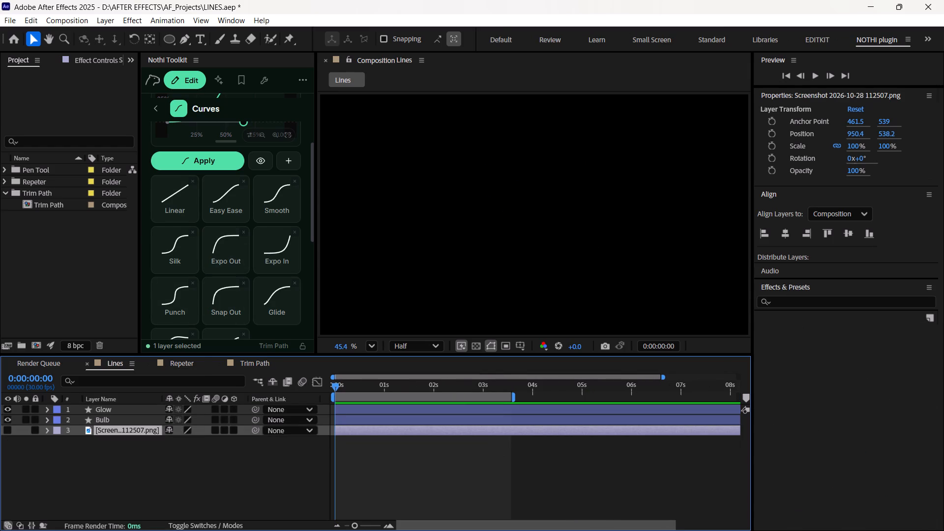
pyautogui.moveTo(334, 389); pyautogui.dragTo(386, 399)
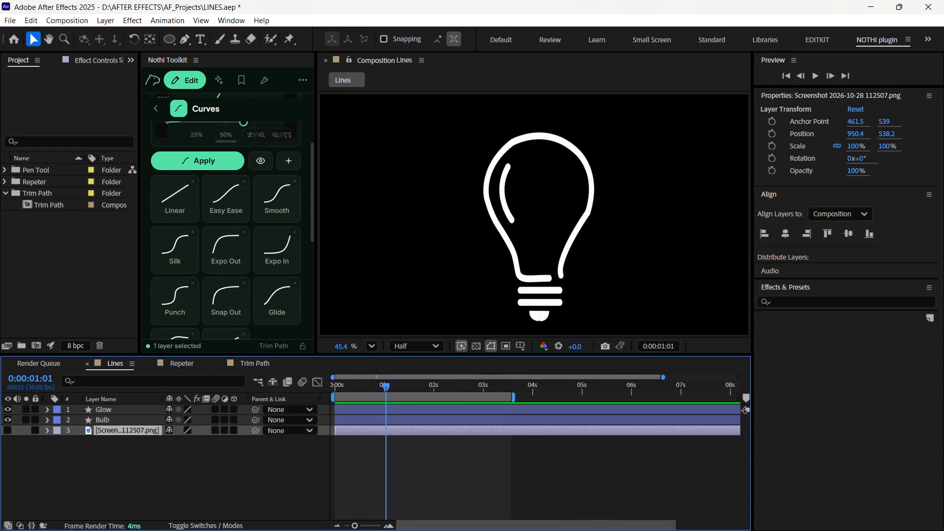
pyautogui.moveTo(386, 399); pyautogui.dragTo(377, 403)
pyautogui.click(116, 410)
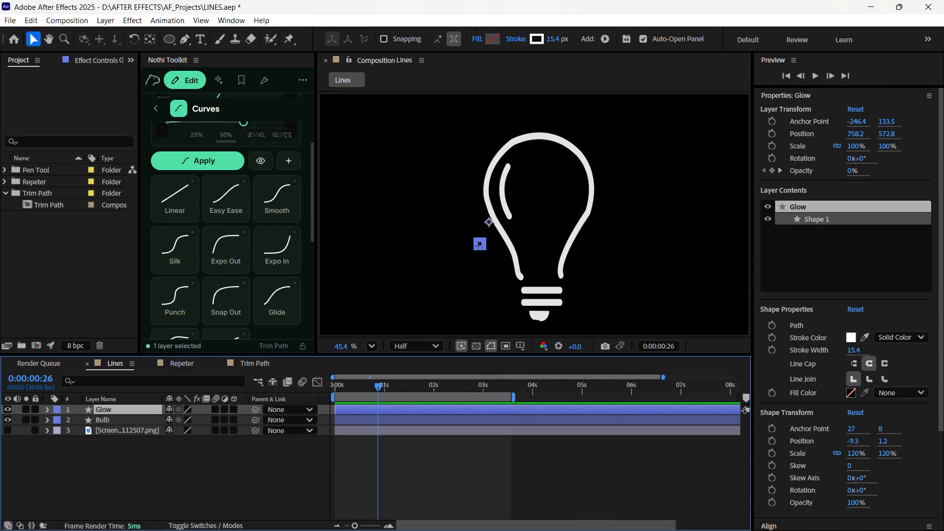
pyautogui.press('u')
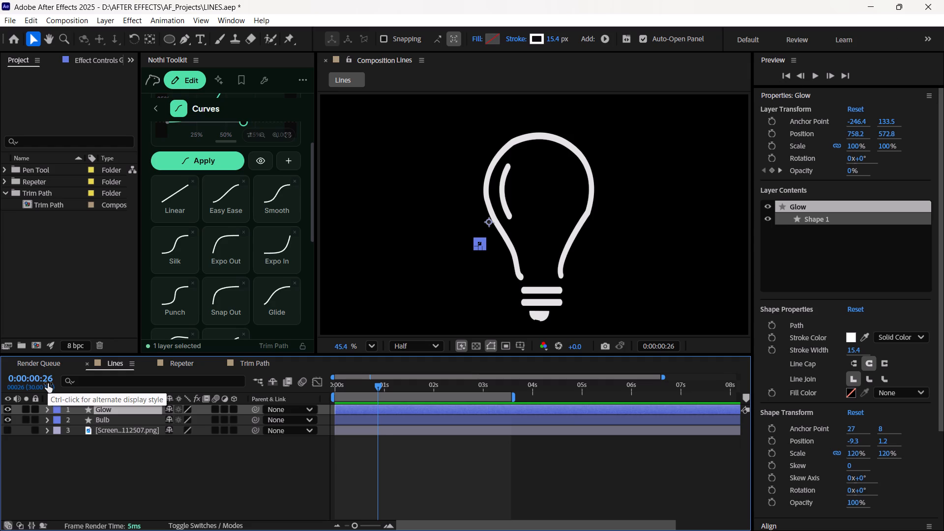
# Scrub through the Lines animation to examine how the Glow layer's Start, End and Opacity keyframes draw the rays on and off.
pyautogui.moveTo(376, 388); pyautogui.dragTo(389, 399)
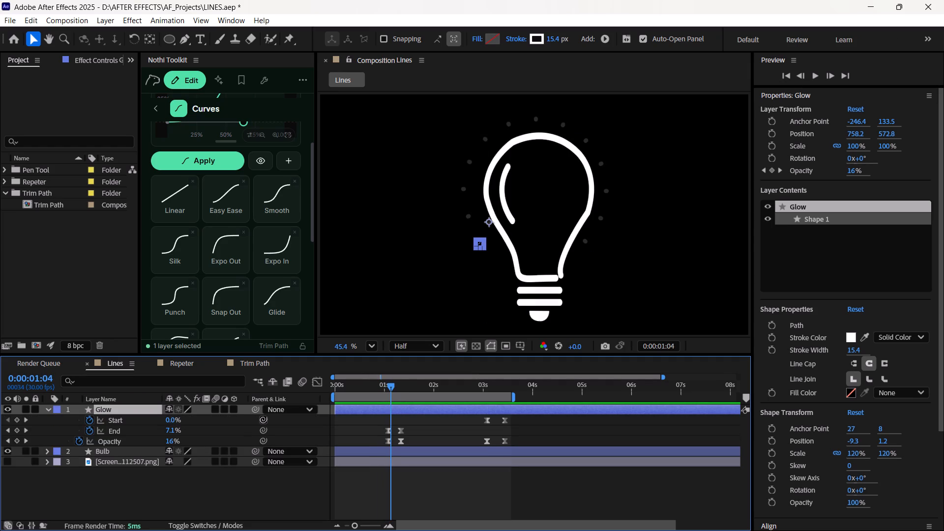
pyautogui.click(303, 431)
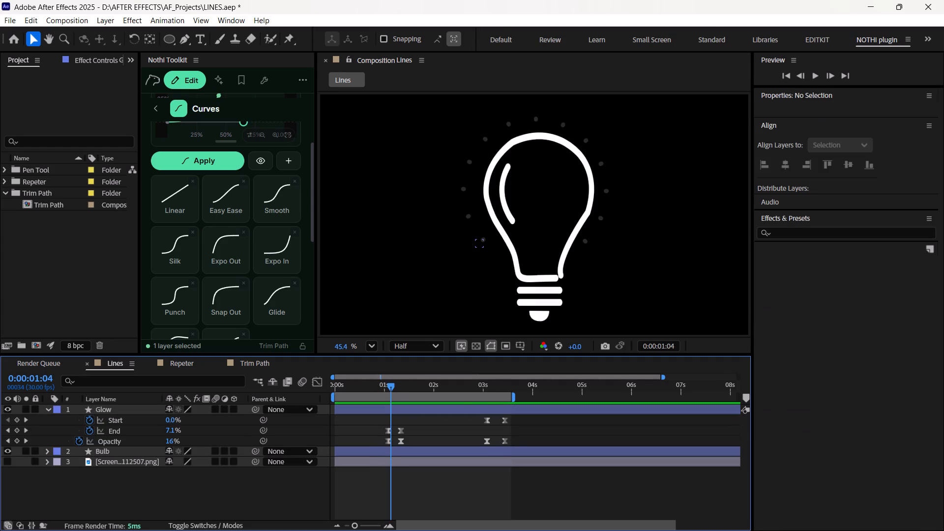
pyautogui.click(368, 423)
pyautogui.click(363, 432)
pyautogui.doubleClick(141, 407)
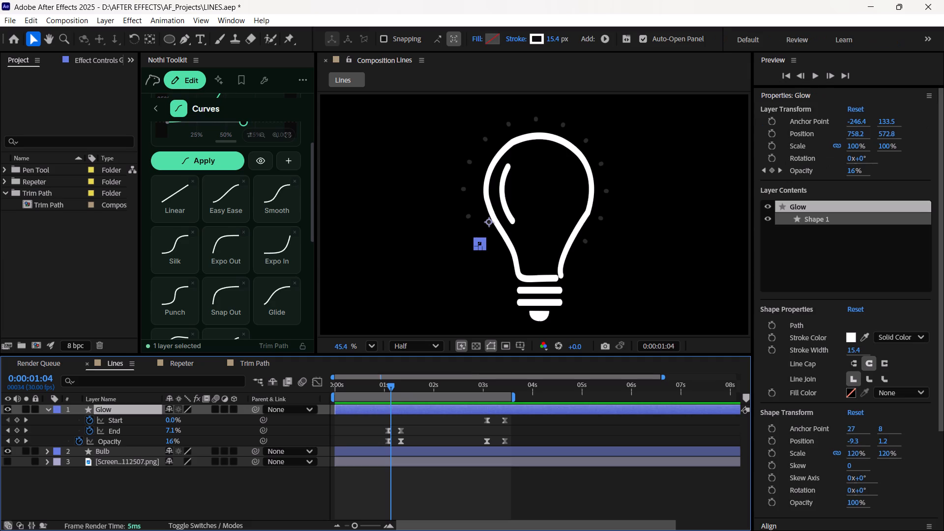
pyautogui.click(151, 502)
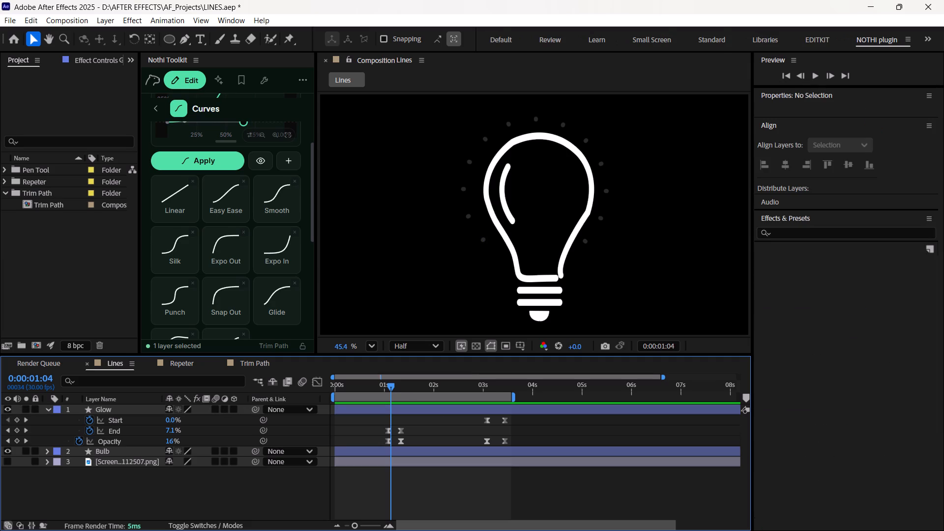
pyautogui.moveTo(391, 388); pyautogui.dragTo(409, 400)
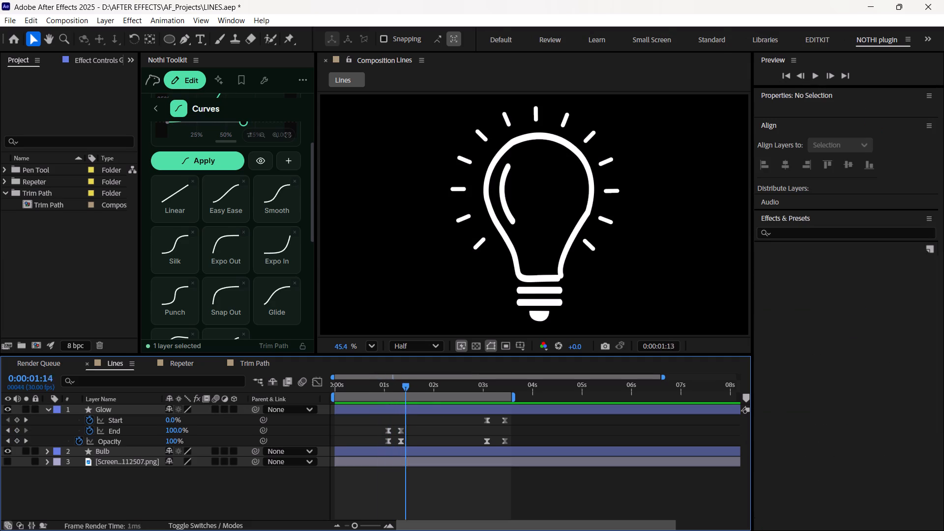
pyautogui.moveTo(409, 400); pyautogui.dragTo(396, 411)
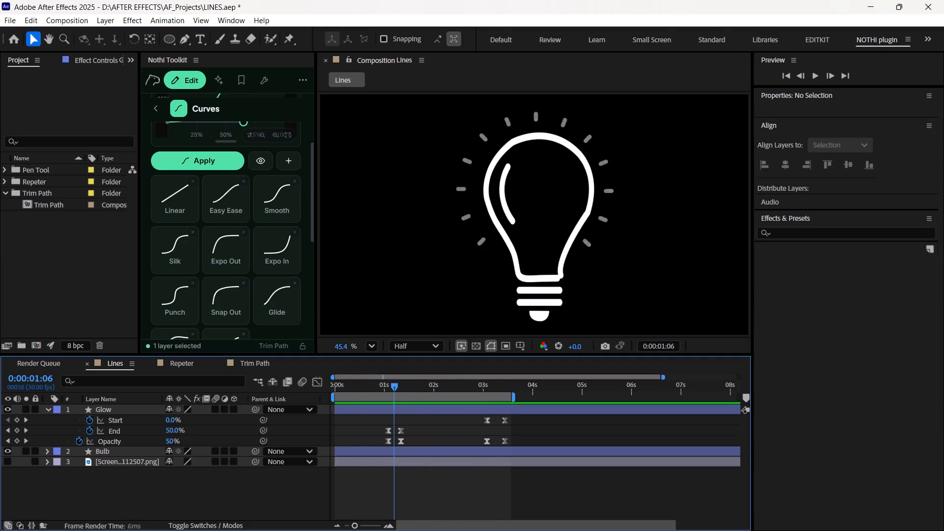
pyautogui.moveTo(396, 411); pyautogui.dragTo(441, 419)
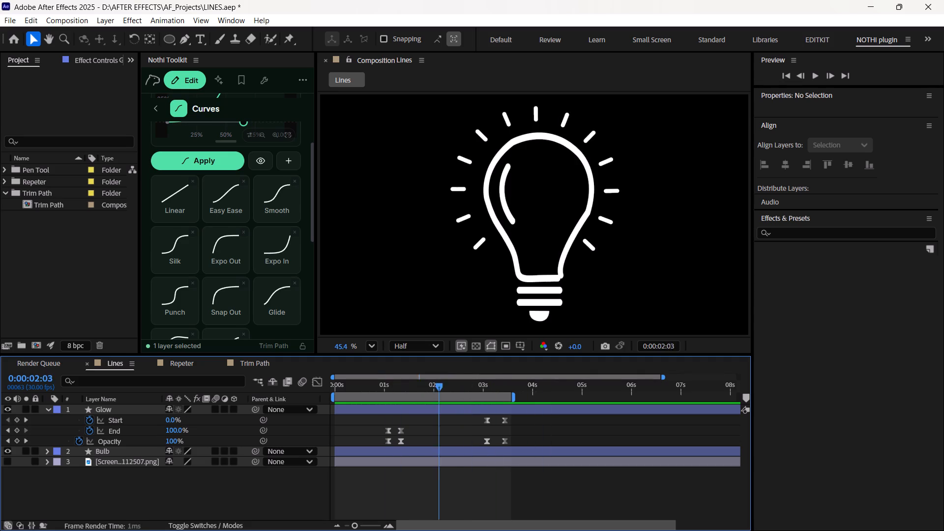
pyautogui.moveTo(441, 419); pyautogui.dragTo(500, 415)
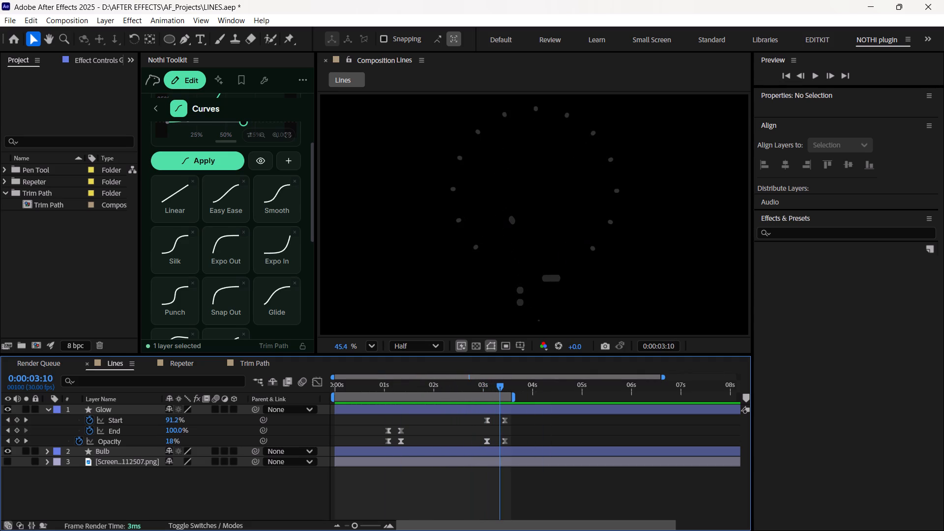
pyautogui.moveTo(500, 415); pyautogui.dragTo(494, 414)
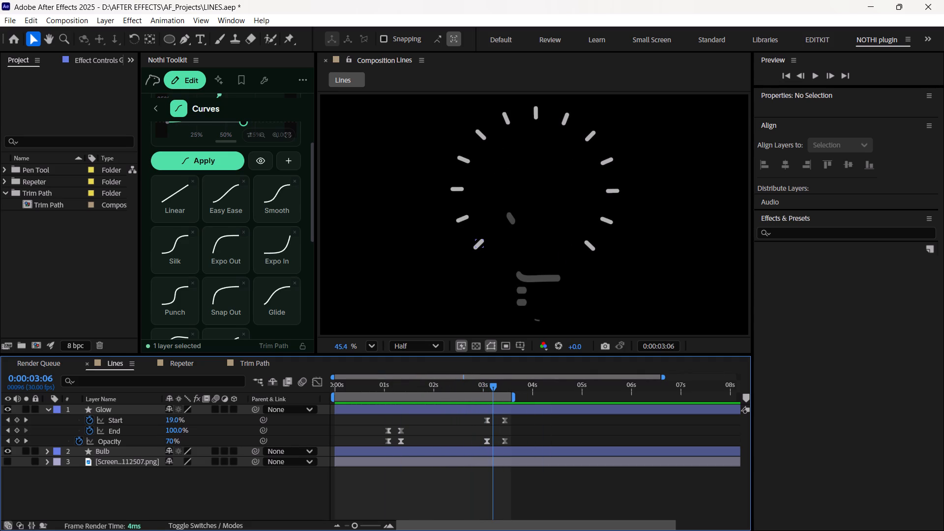
# Move the Glow layer's first Start keyframe earlier, to about 0:00:01:22.
pyautogui.moveTo(471, 419); pyautogui.dragTo(511, 427)
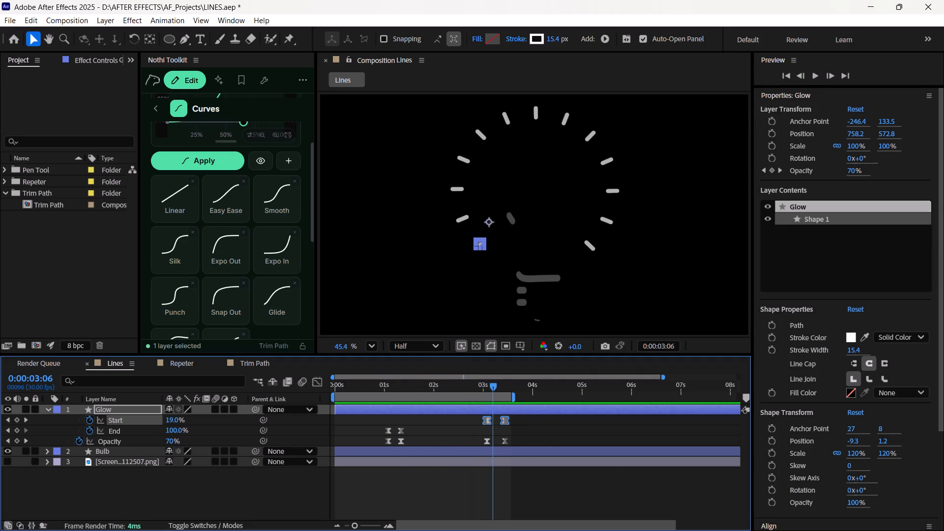
pyautogui.click(453, 412)
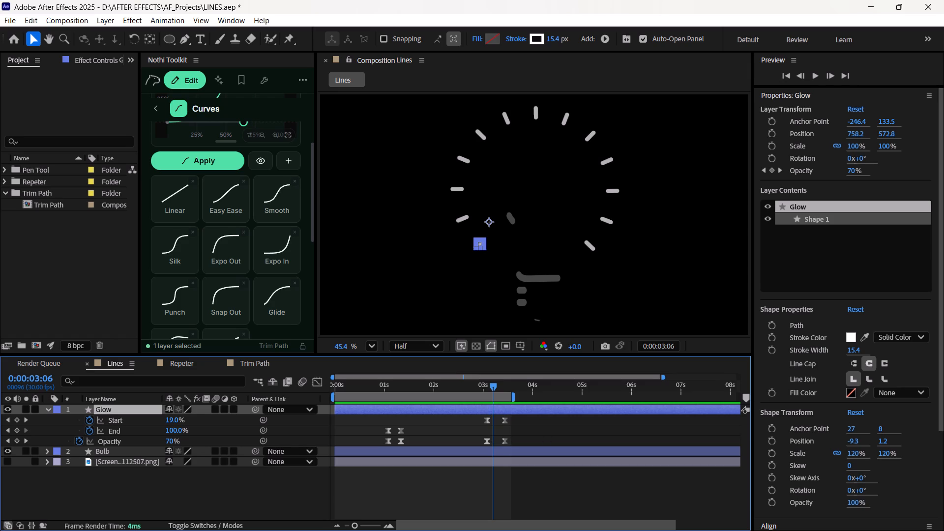
pyautogui.moveTo(487, 421); pyautogui.dragTo(416, 427)
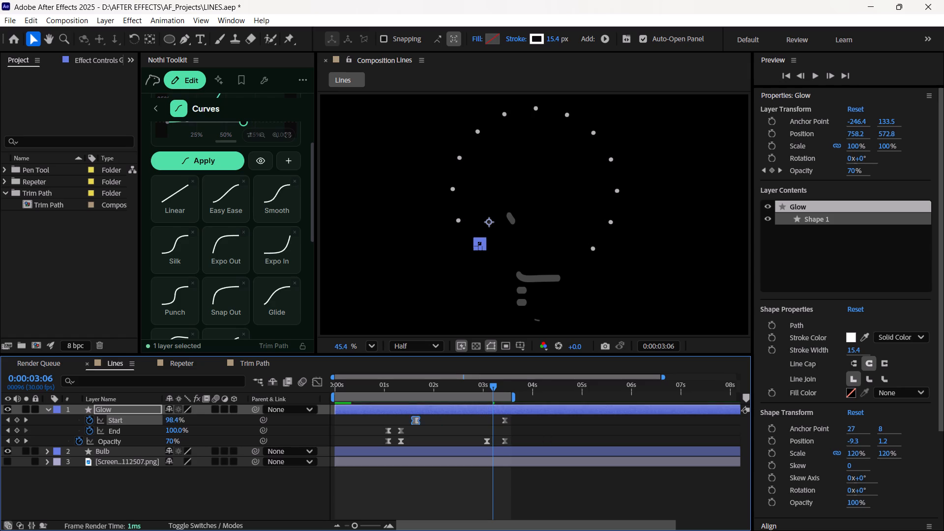
pyautogui.moveTo(416, 427); pyautogui.dragTo(421, 429)
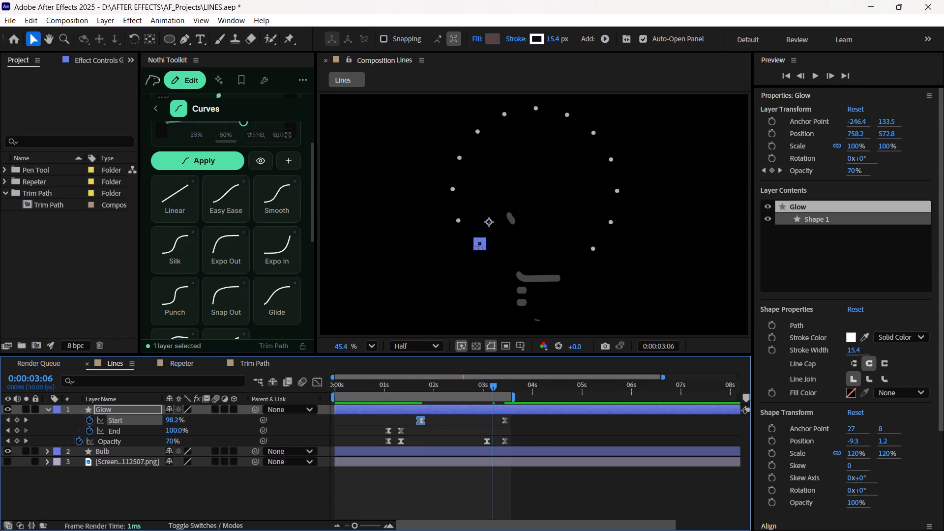
# Examine the rays between the Glow layer's End and Start keyframes by scrubbing through the Lines composition at a closer time scale.
pyautogui.click(360, 525)
pyautogui.click(364, 525)
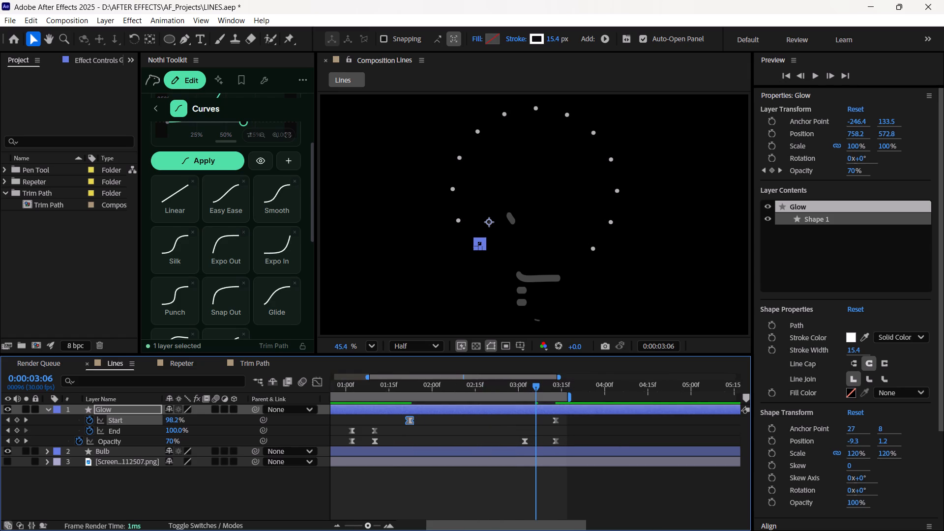
pyautogui.click(368, 525)
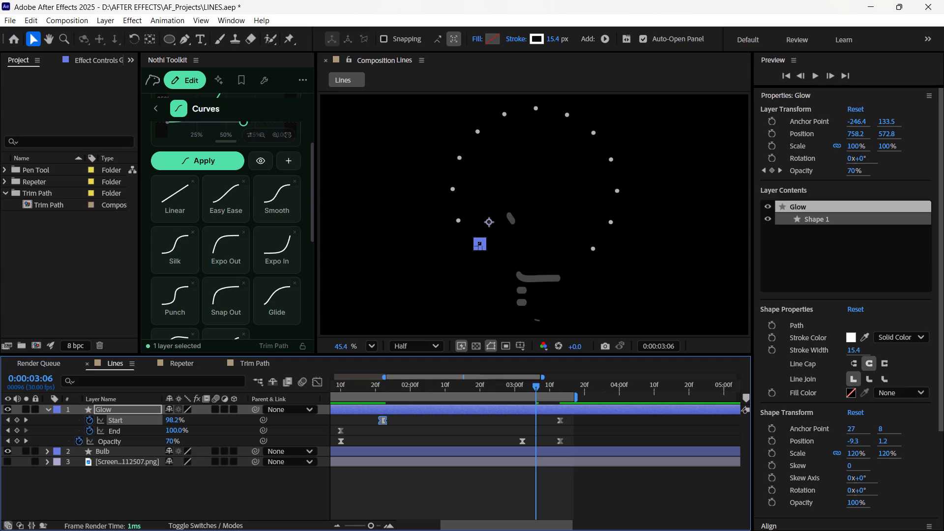
pyautogui.moveTo(533, 389); pyautogui.dragTo(685, 405)
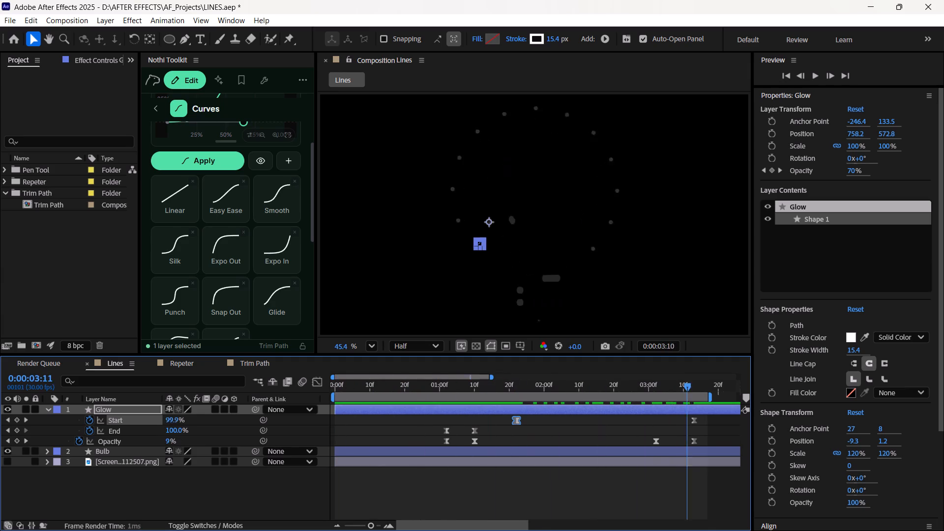
pyautogui.moveTo(685, 405); pyautogui.dragTo(489, 418)
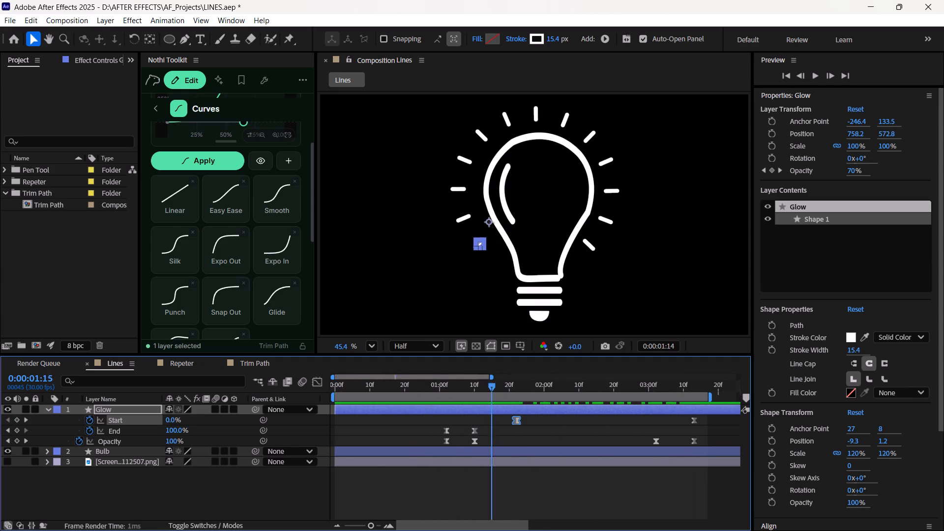
pyautogui.moveTo(489, 418); pyautogui.dragTo(584, 414)
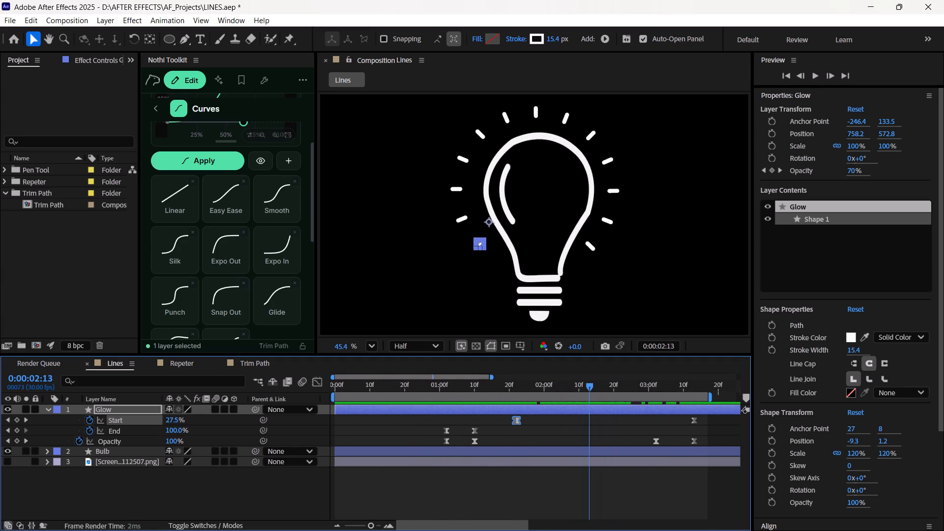
pyautogui.moveTo(584, 414); pyautogui.dragTo(475, 422)
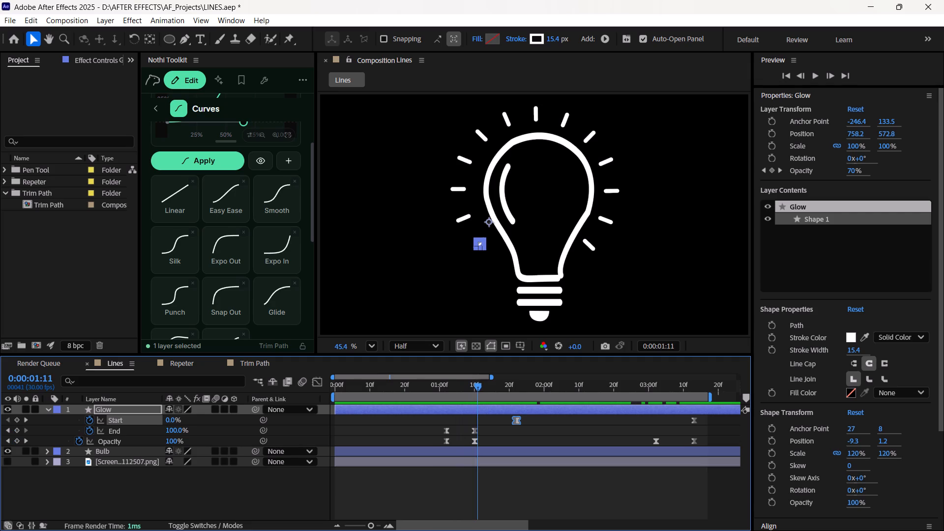
pyautogui.moveTo(475, 422); pyautogui.dragTo(471, 426)
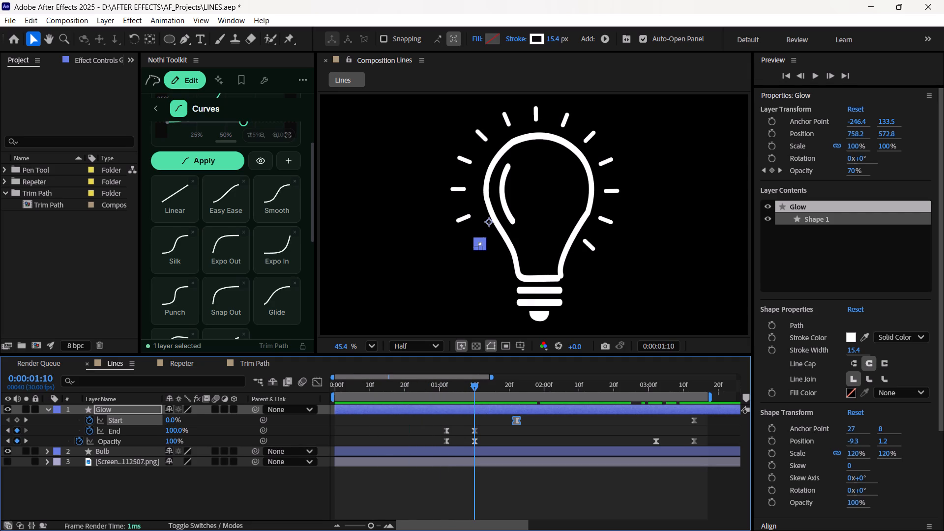
pyautogui.moveTo(471, 426); pyautogui.dragTo(475, 425)
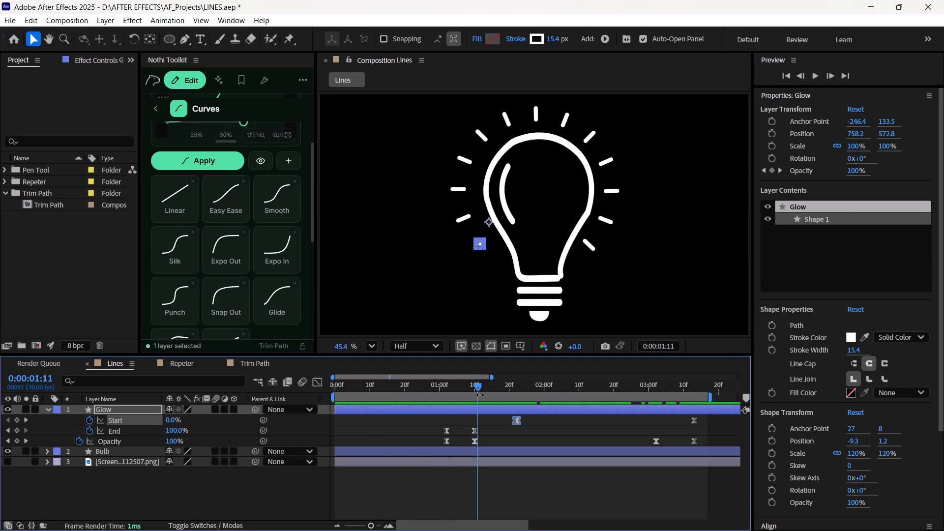
pyautogui.moveTo(472, 385); pyautogui.dragTo(477, 394)
pyautogui.moveTo(477, 394); pyautogui.dragTo(535, 396)
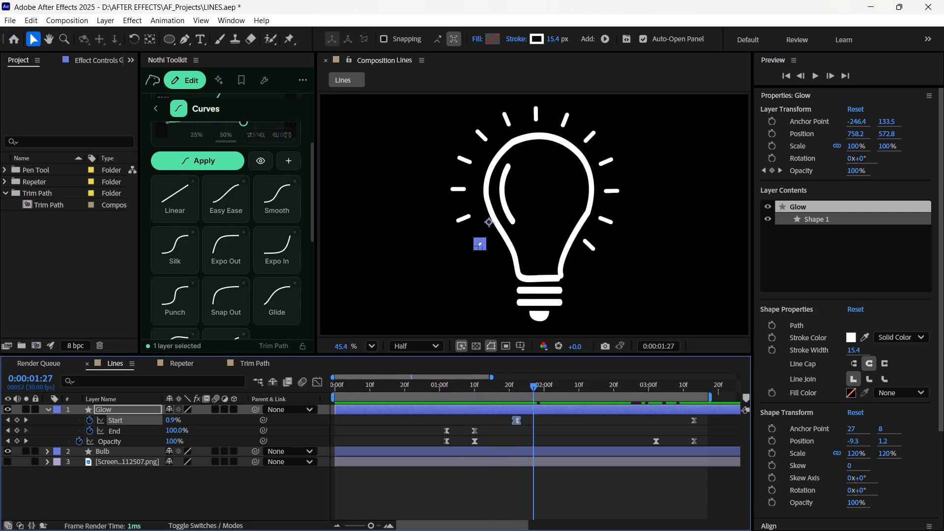
pyautogui.moveTo(535, 396); pyautogui.dragTo(539, 400)
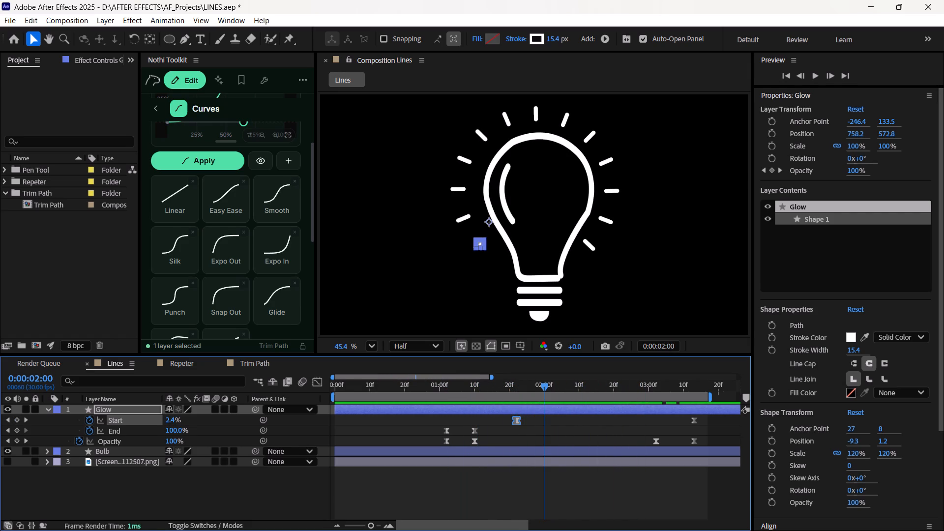
# Move the Glow layer's second End and Opacity keyframes together to about 0:00:02:22, overlapping the Start animation.
pyautogui.click(465, 423)
pyautogui.moveTo(469, 425); pyautogui.dragTo(489, 450)
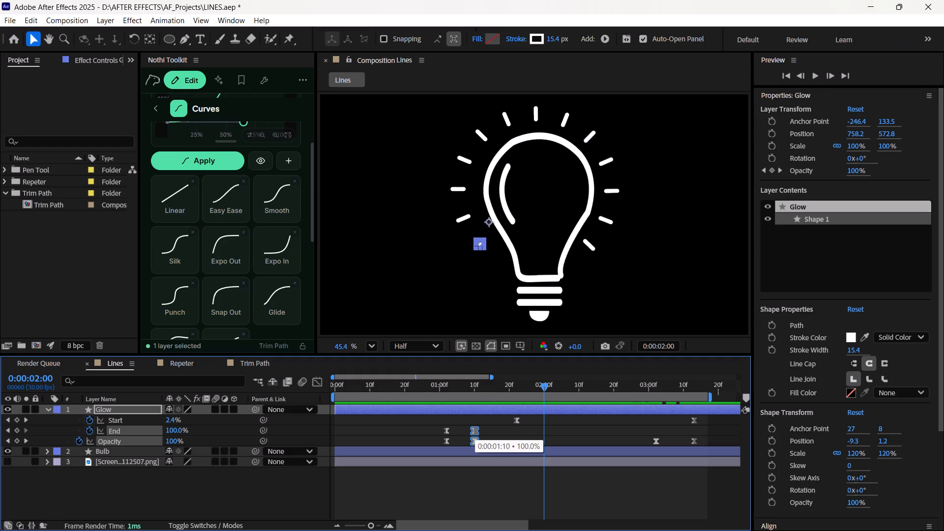
pyautogui.moveTo(475, 430); pyautogui.dragTo(621, 440)
# Scrub and play back the Lines composition to check the rays with overlapping Start and End keyframes.
pyautogui.moveTo(543, 384); pyautogui.dragTo(511, 415)
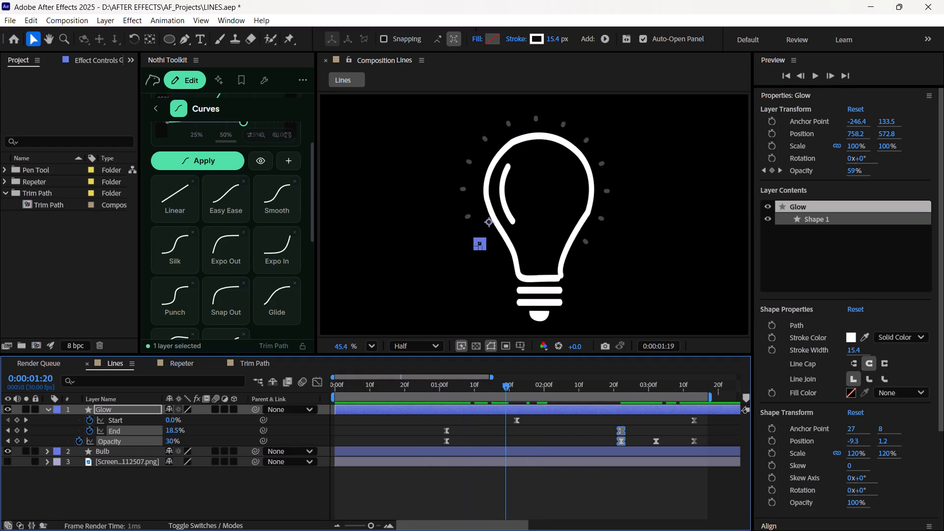
pyautogui.moveTo(511, 415); pyautogui.dragTo(662, 416)
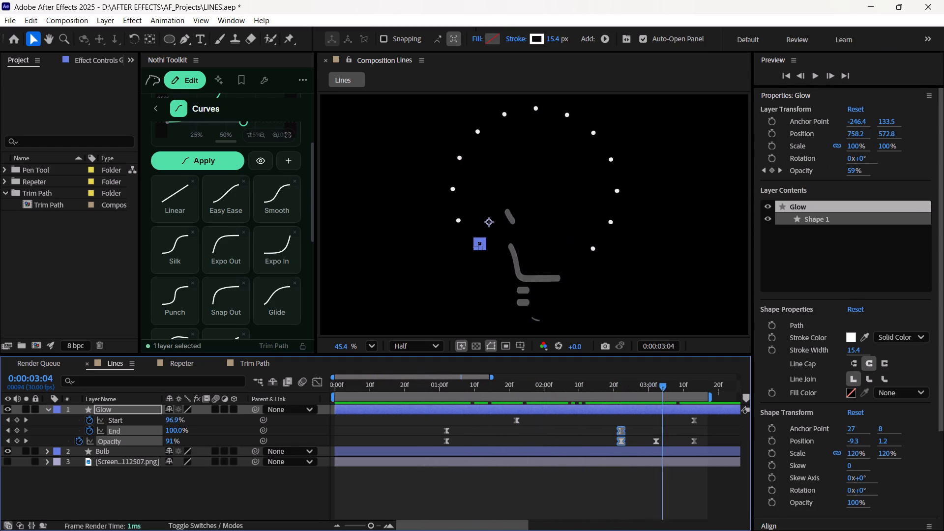
pyautogui.moveTo(662, 416); pyautogui.dragTo(419, 442)
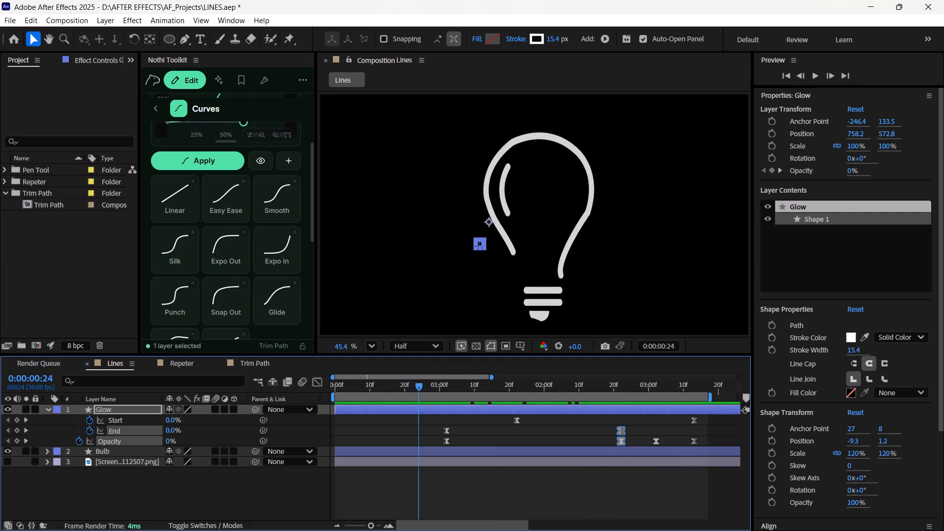
pyautogui.press('space')
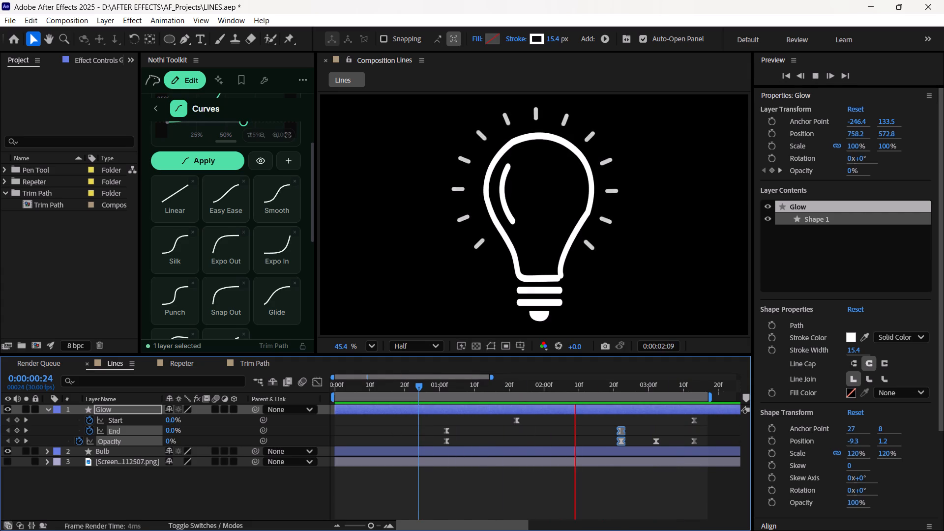
pyautogui.press('space')
pyautogui.press('space')
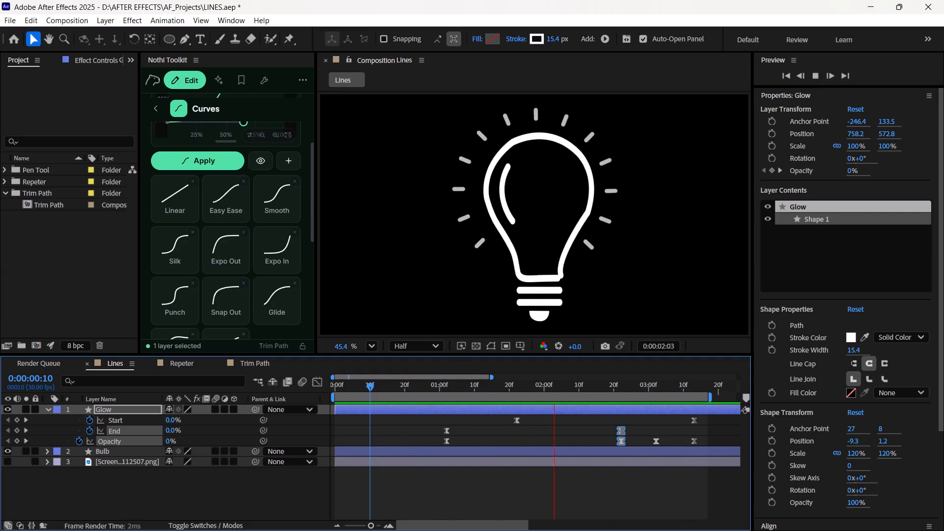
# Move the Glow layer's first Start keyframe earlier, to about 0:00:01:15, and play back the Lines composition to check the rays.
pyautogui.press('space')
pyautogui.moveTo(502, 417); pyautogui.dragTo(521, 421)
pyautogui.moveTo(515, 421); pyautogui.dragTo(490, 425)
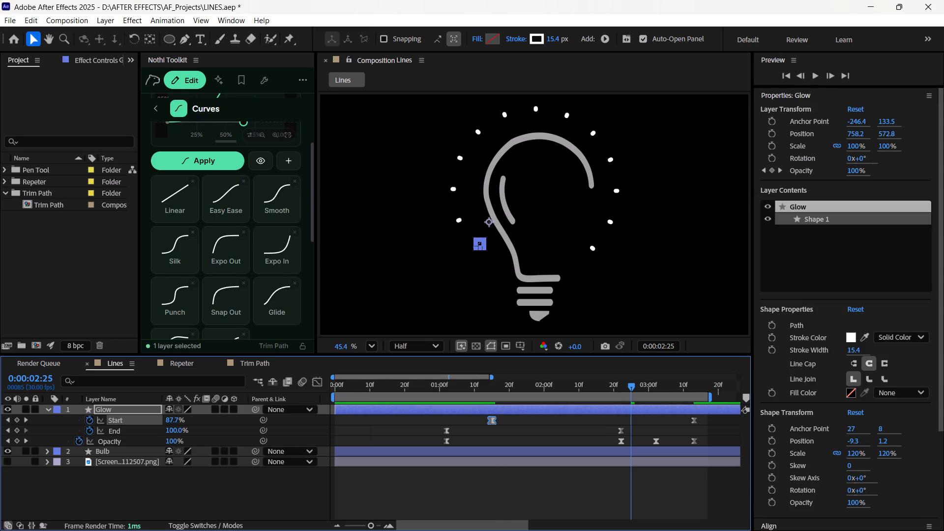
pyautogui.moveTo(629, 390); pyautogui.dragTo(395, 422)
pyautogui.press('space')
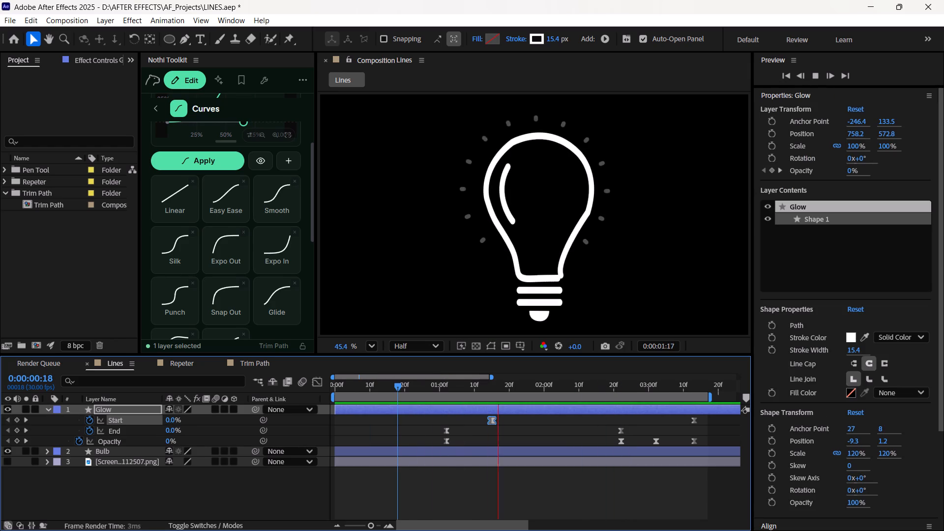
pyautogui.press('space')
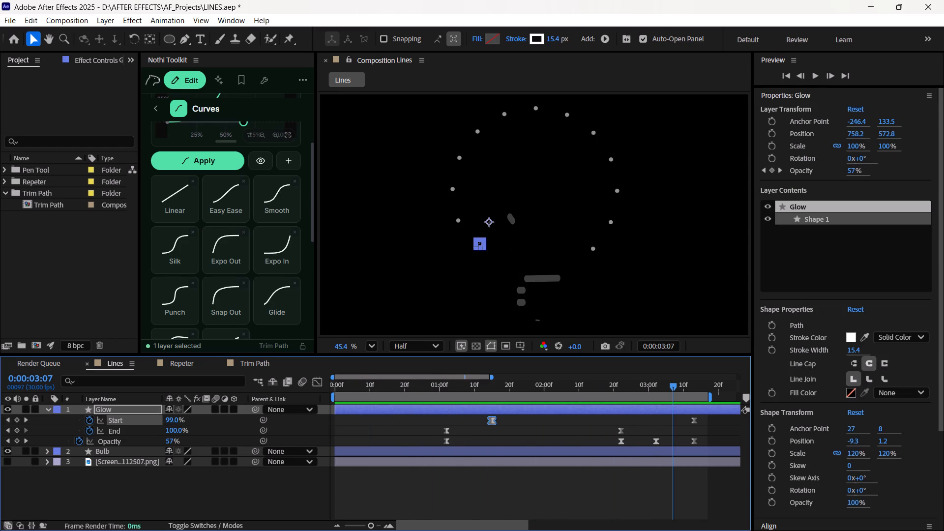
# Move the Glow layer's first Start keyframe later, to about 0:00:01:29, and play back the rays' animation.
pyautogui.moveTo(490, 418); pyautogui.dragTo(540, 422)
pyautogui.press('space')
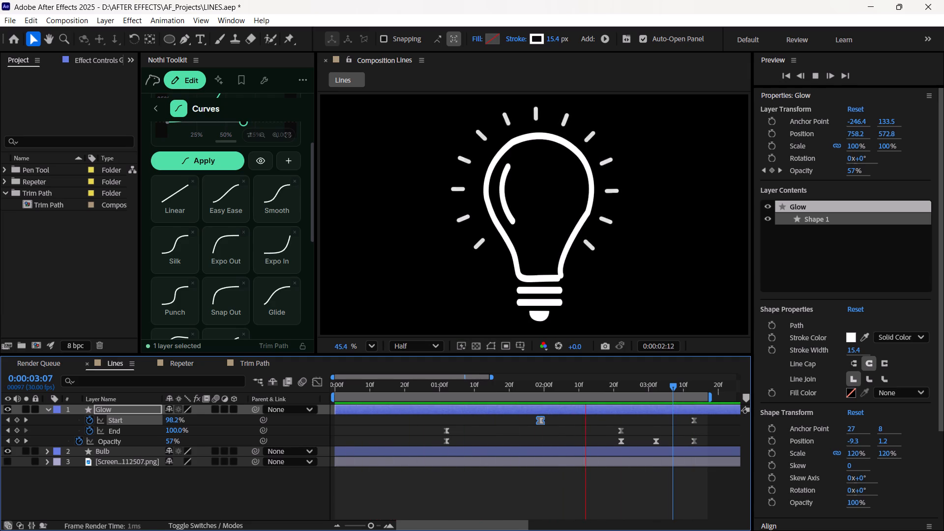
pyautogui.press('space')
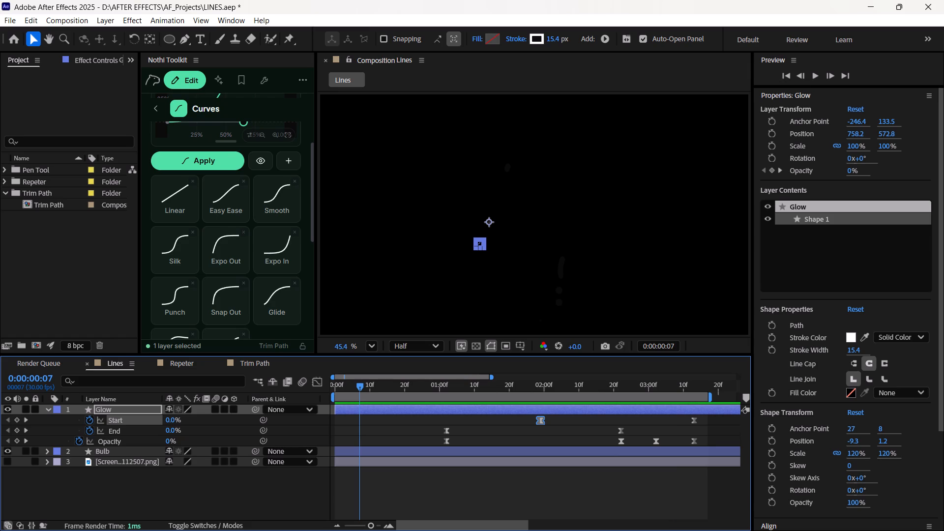
# Move the Glow layer's first Start keyframe to about 0:00:01:22, check the rays in playback, and collapse the layer's properties.
pyautogui.moveTo(540, 414); pyautogui.dragTo(530, 423)
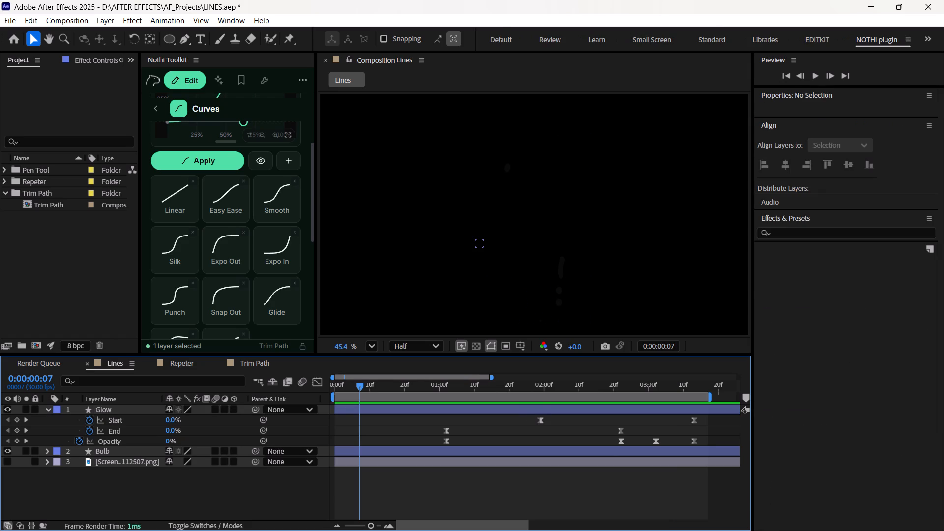
pyautogui.moveTo(557, 418); pyautogui.dragTo(528, 430)
pyautogui.moveTo(542, 422); pyautogui.dragTo(517, 424)
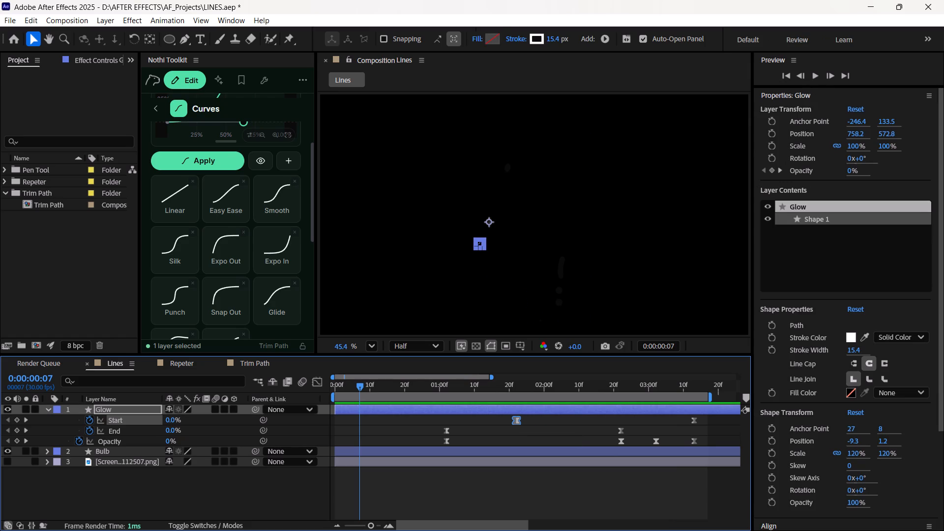
pyautogui.press('space')
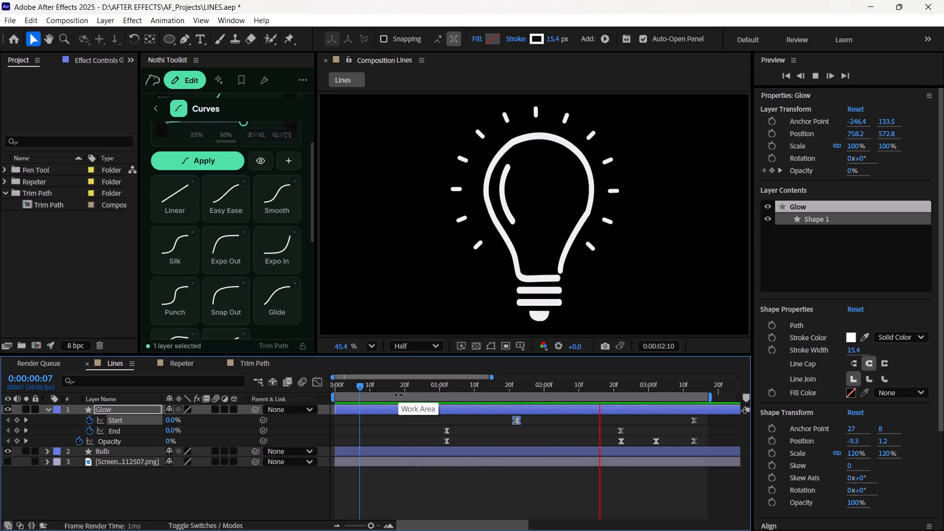
pyautogui.press('space')
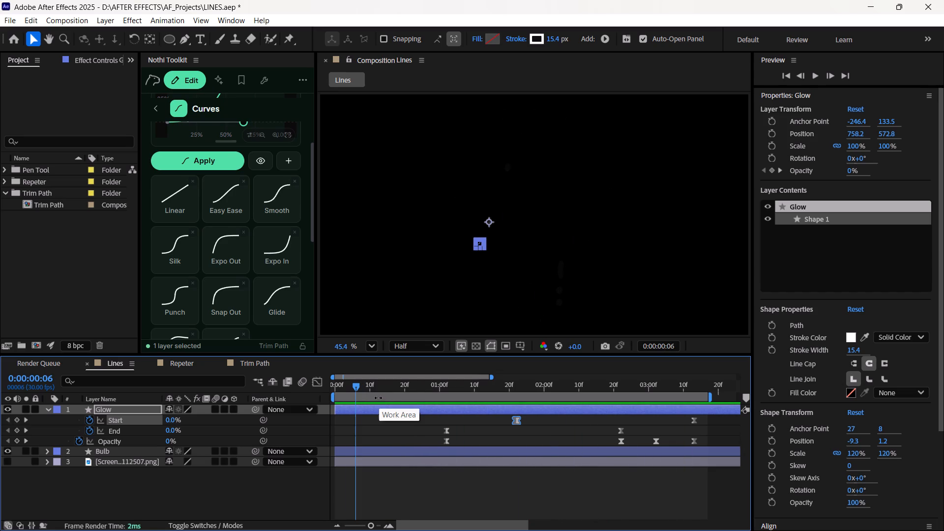
pyautogui.press('u')
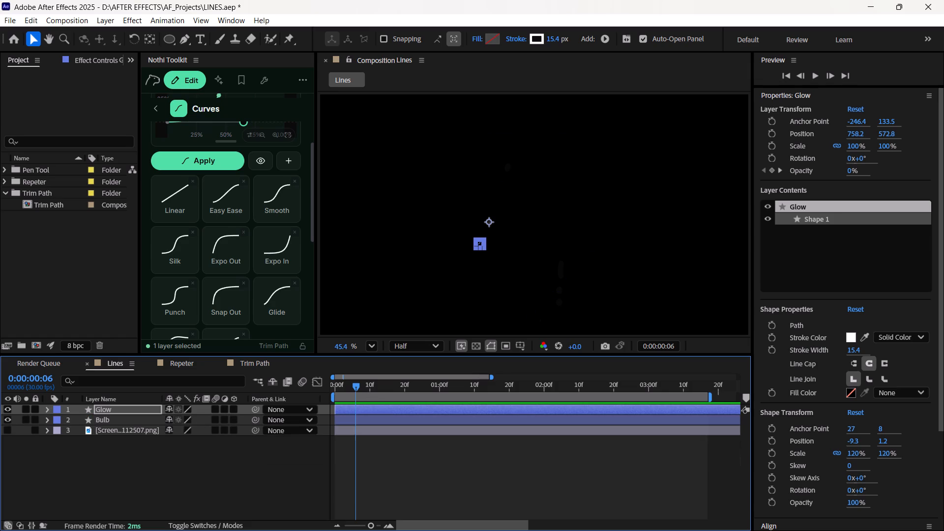
# Preview the circle in the Trim Path composition and return the playhead to 0:00:00:00.
pyautogui.click(248, 362)
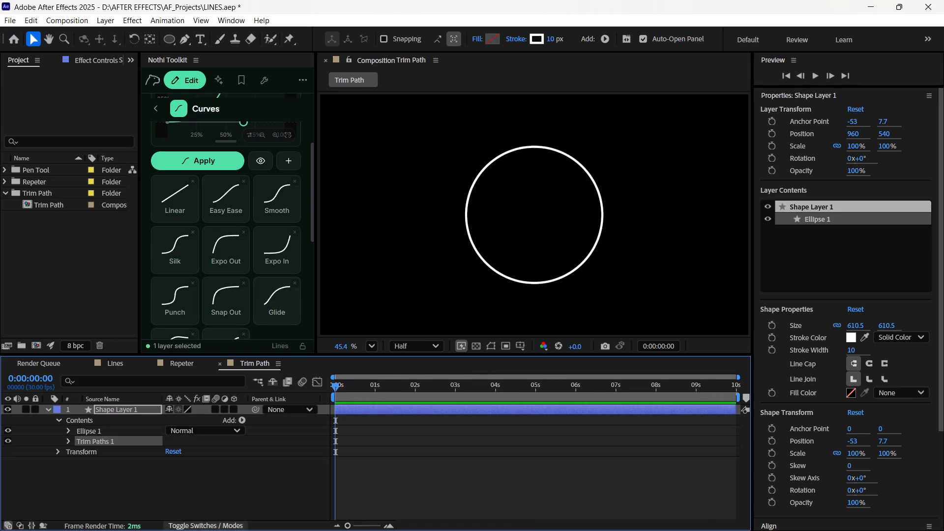
pyautogui.press('space')
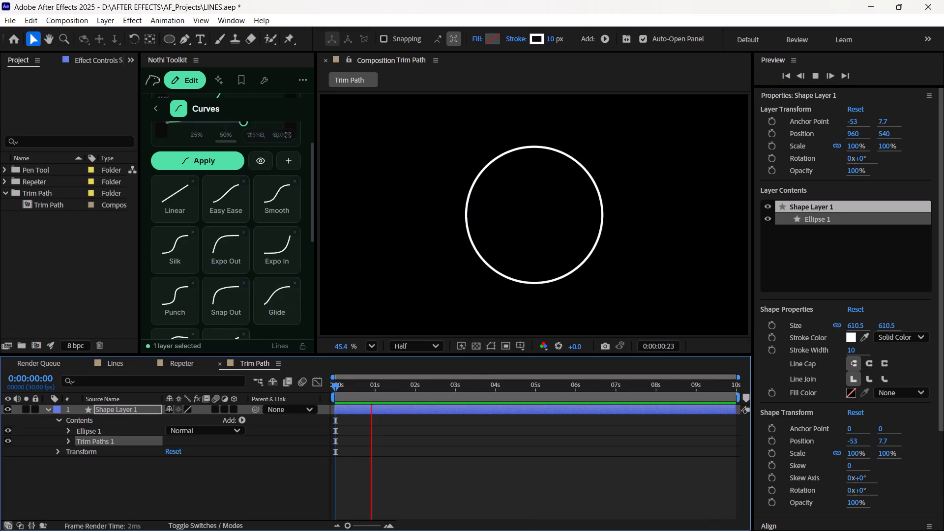
pyautogui.press('space')
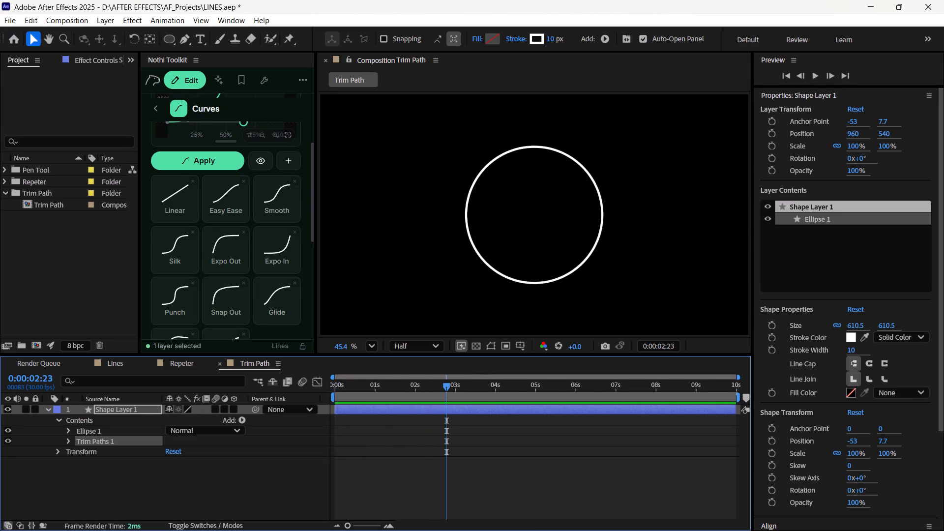
pyautogui.moveTo(446, 384); pyautogui.dragTo(283, 441)
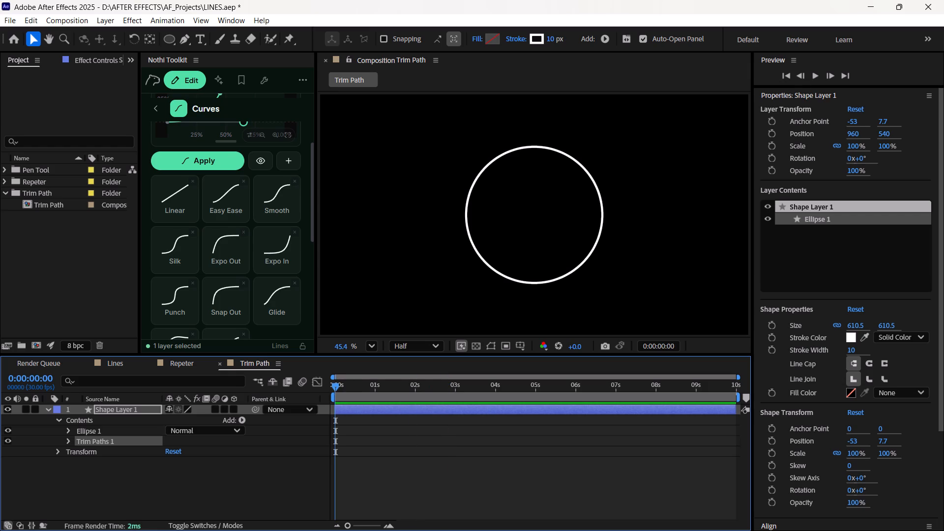
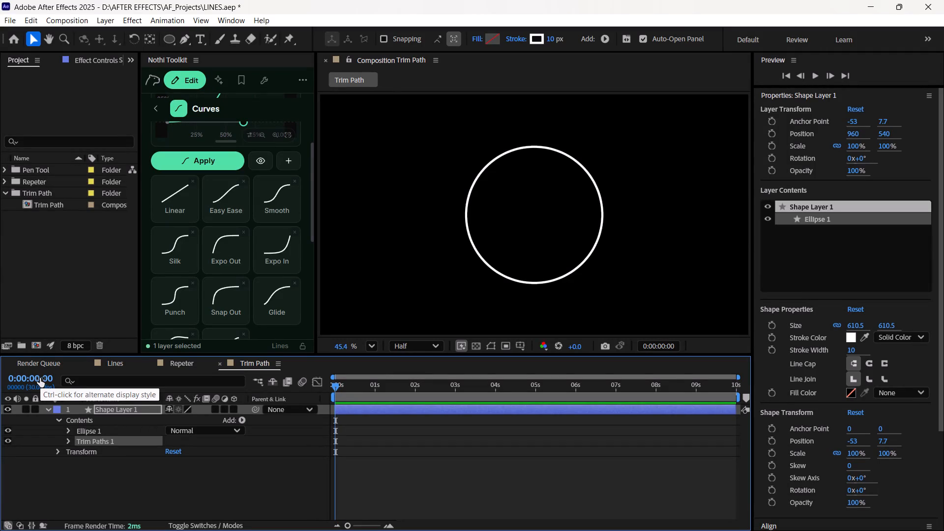
# Collapse Shape Layer 1's properties and dismiss the disk cache warning with the Once Per Session option.
pyautogui.press('u')
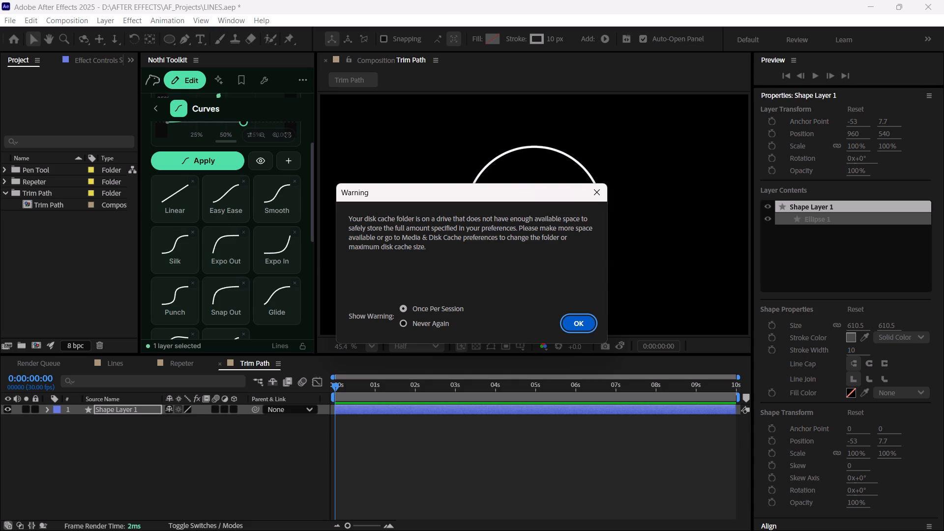
pyautogui.click(401, 309)
pyautogui.click(583, 320)
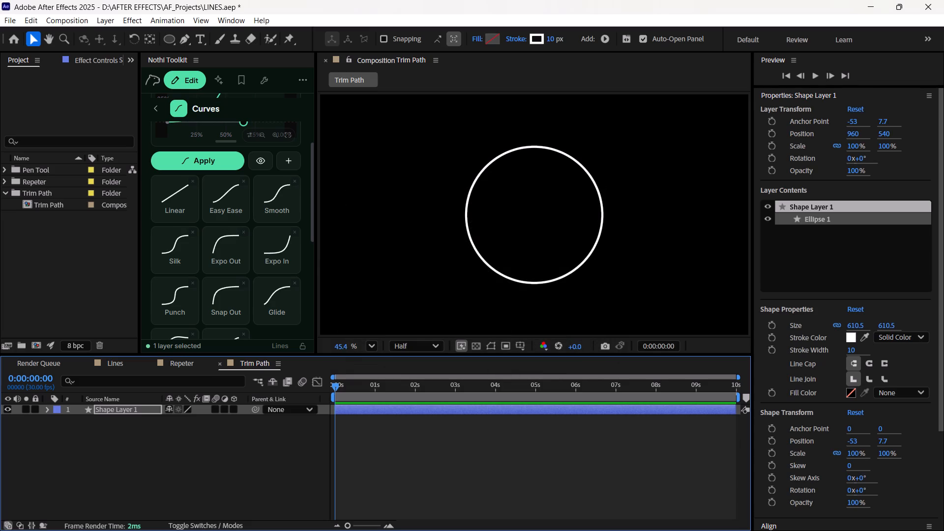
# Briefly preview the circle in the Trim Path composition and return the playhead to 0:00:00:00.
pyautogui.press('space')
pyautogui.press('space')
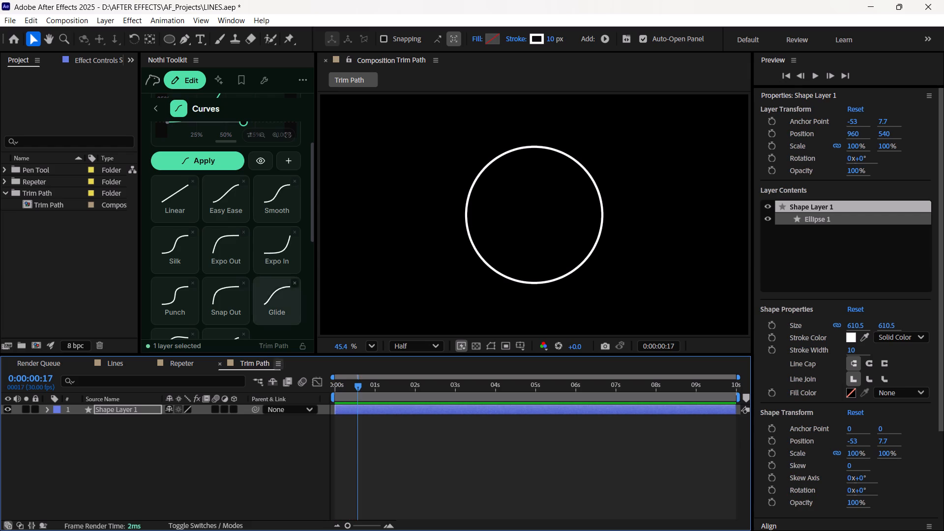
pyautogui.moveTo(356, 386); pyautogui.dragTo(162, 398)
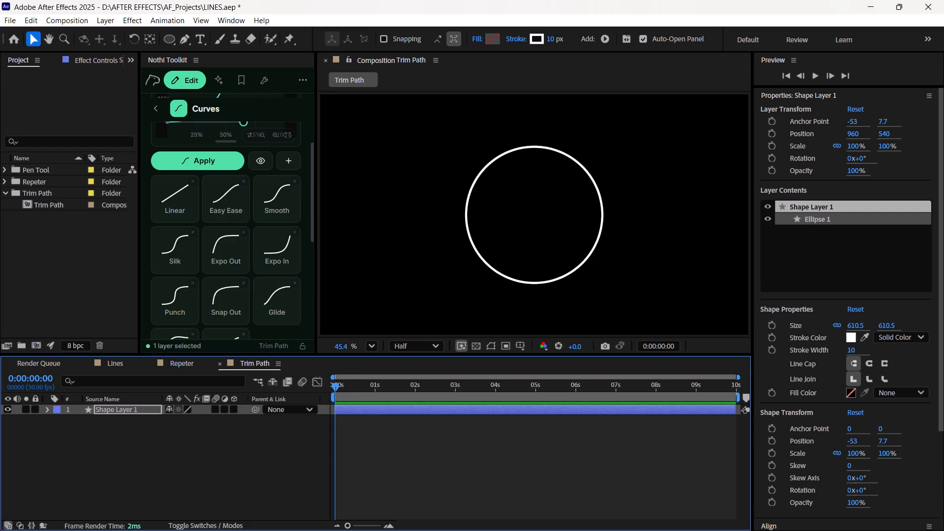
# Hide Shape Layer 1 and create a new empty text layer in the Trim Path composition.
pyautogui.click(4, 410)
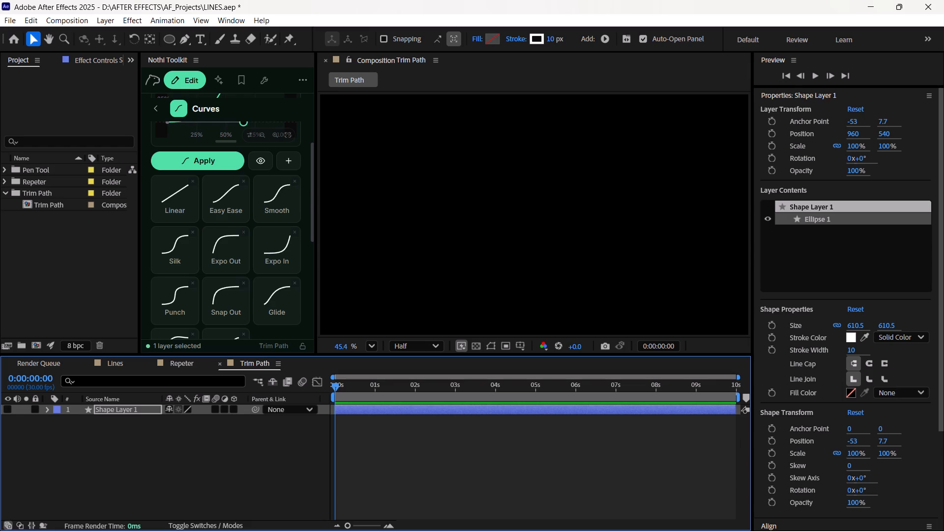
pyautogui.scroll(6, 241, 301)
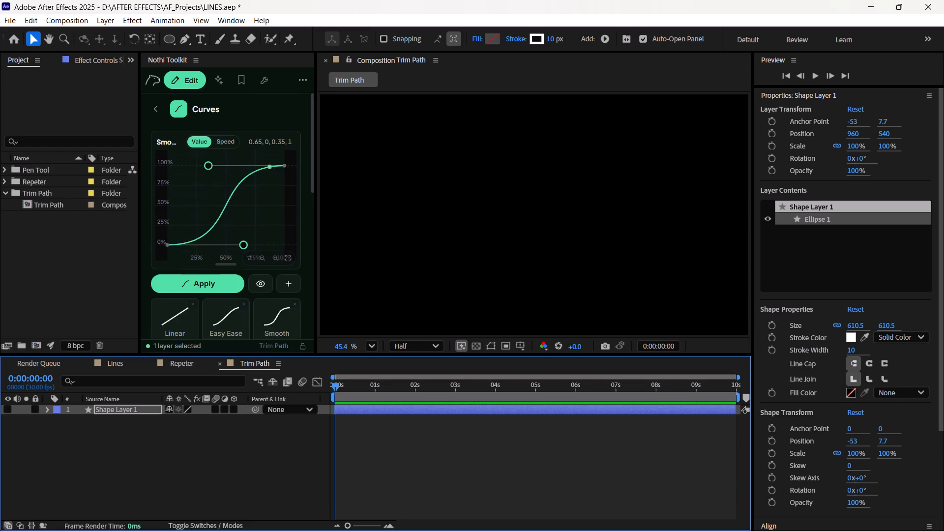
pyautogui.hotkey('ctrl', 't')
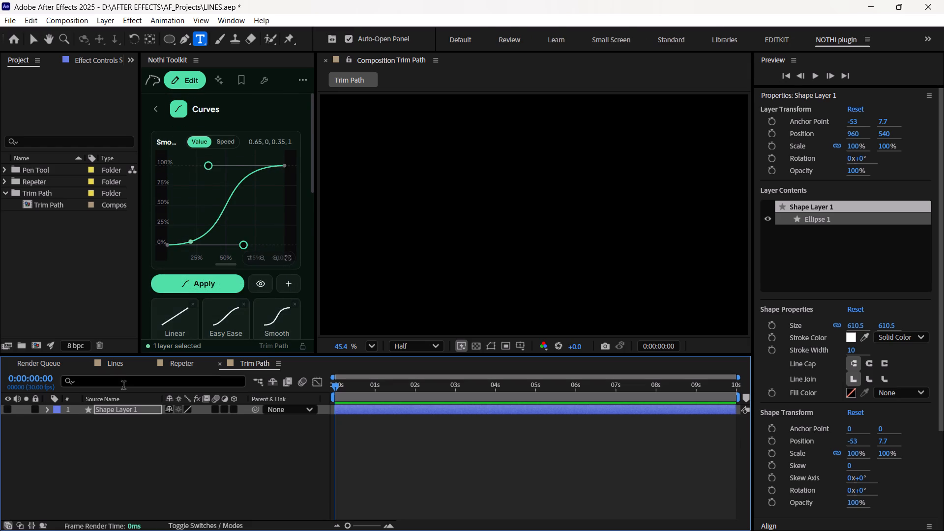
pyautogui.rightClick(205, 449)
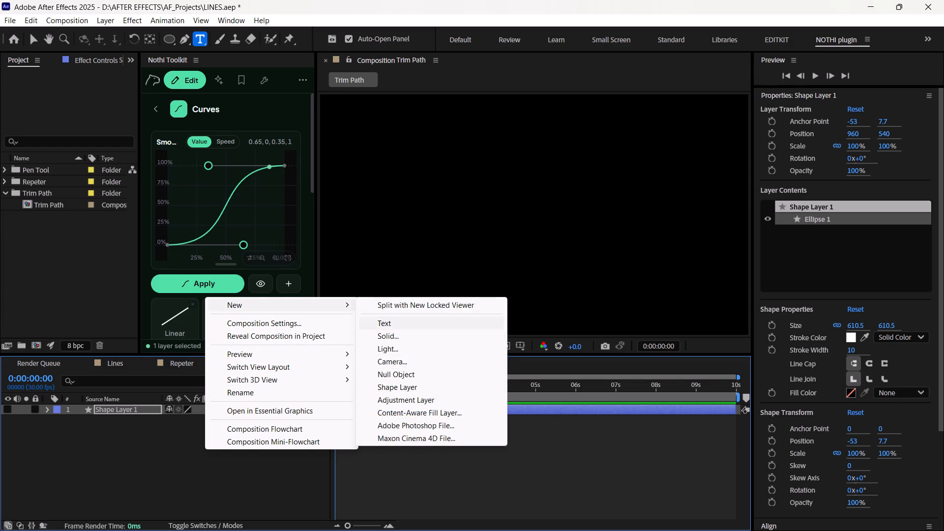
pyautogui.click(414, 323)
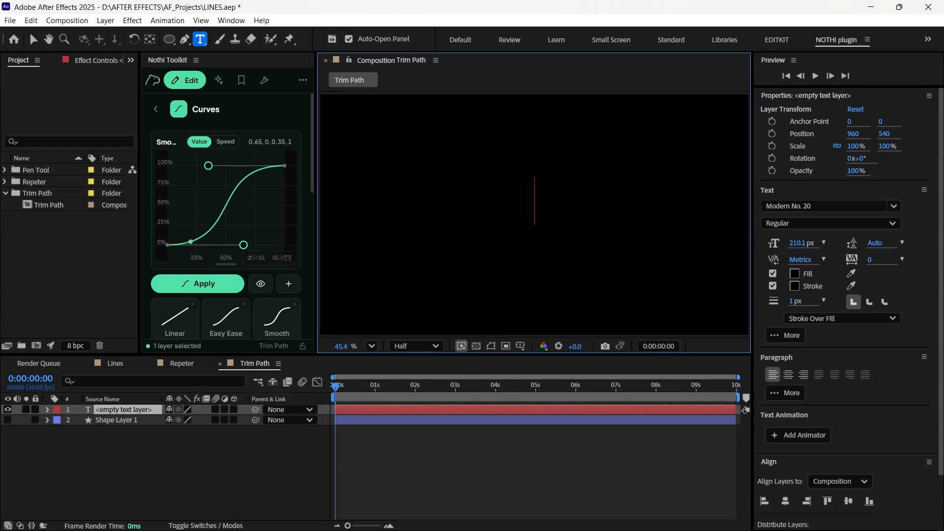
# Search the font list of the empty text layer for "Hou".
pyautogui.click(839, 225)
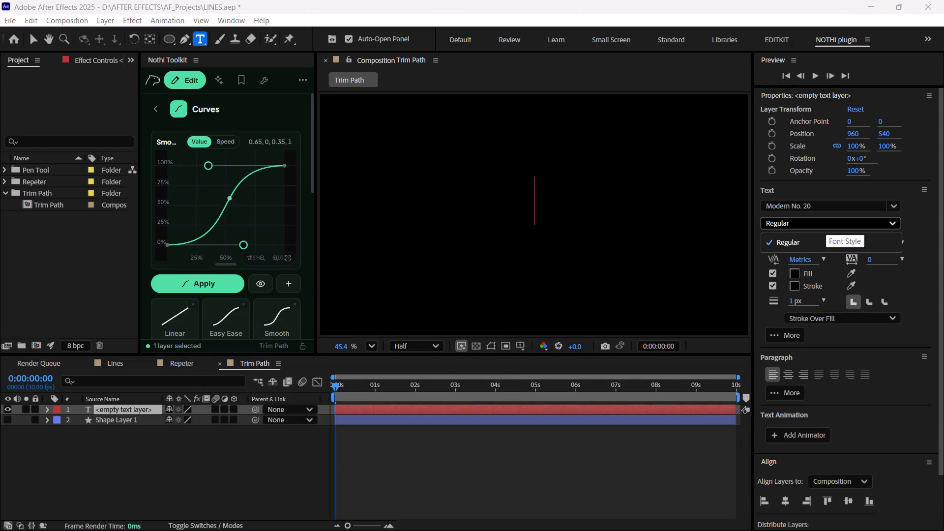
pyautogui.click(843, 222)
pyautogui.click(852, 208)
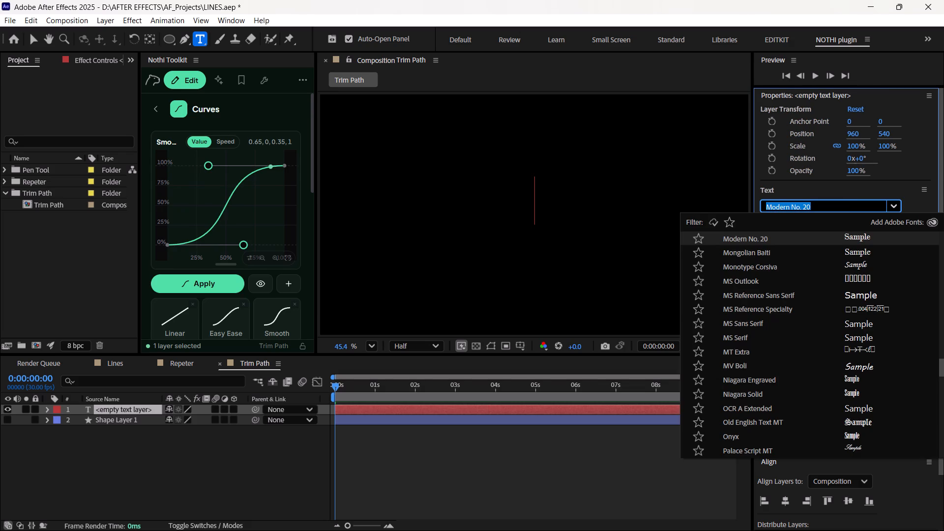
pyautogui.click(843, 203)
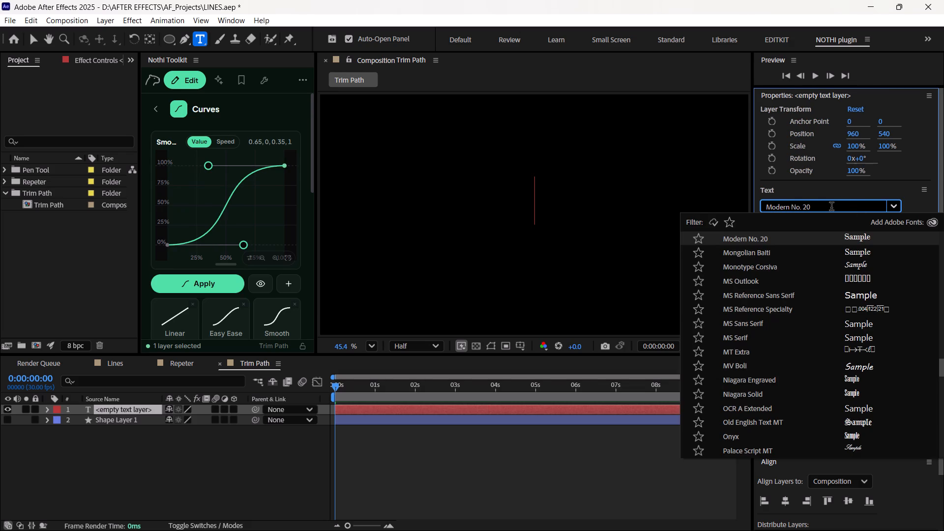
pyautogui.press('BackSpace')
pyautogui.press('BackSpace')
pyautogui.press('BackSpace')
pyautogui.press('BackSpace')
pyautogui.press('BackSpace')
pyautogui.press('BackSpace')
pyautogui.press('BackSpace')
pyautogui.press('BackSpace')
pyautogui.press('BackSpace')
pyautogui.press('BackSpace')
pyautogui.press('BackSpace')
pyautogui.press('BackSpace')
pyautogui.press('BackSpace')
pyautogui.press('BackSpace')
pyautogui.press('BackSpace')
pyautogui.press('BackSpace')
pyautogui.press('BackSpace')
pyautogui.press('BackSpace')
pyautogui.press('BackSpace')
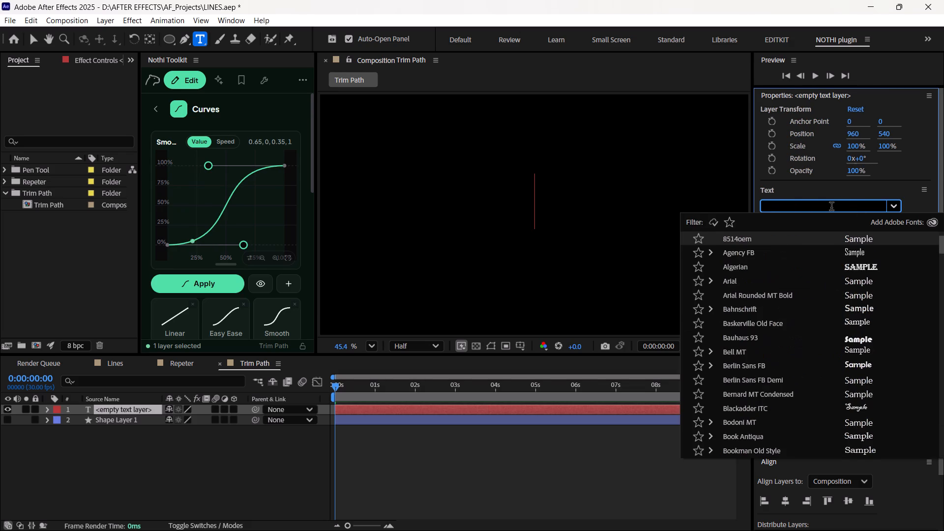
pyautogui.write('Hou')
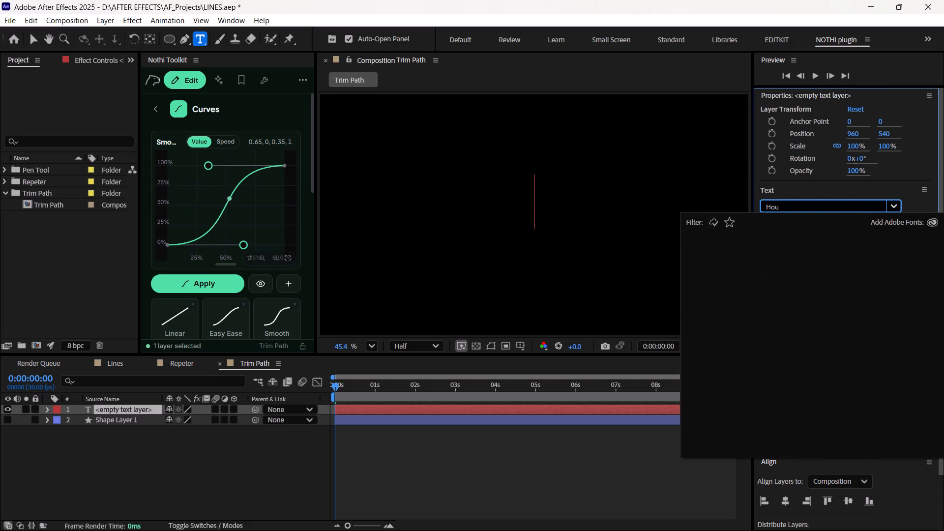
pyautogui.press('=')
pyautogui.press('BackSpace')
pyautogui.press('BackSpace')
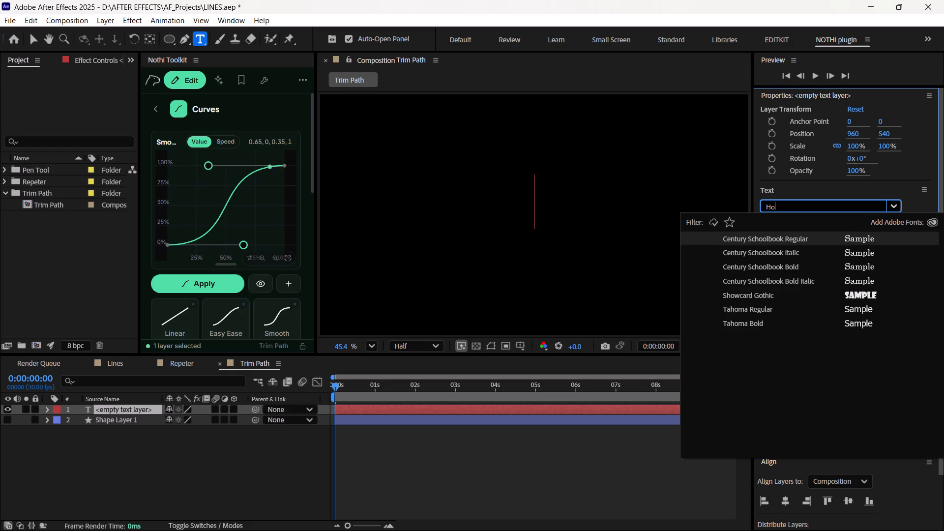
# Replace the font search with "Signa" to look for a signature-style font.
pyautogui.press('BackSpace')
pyautogui.press('BackSpace')
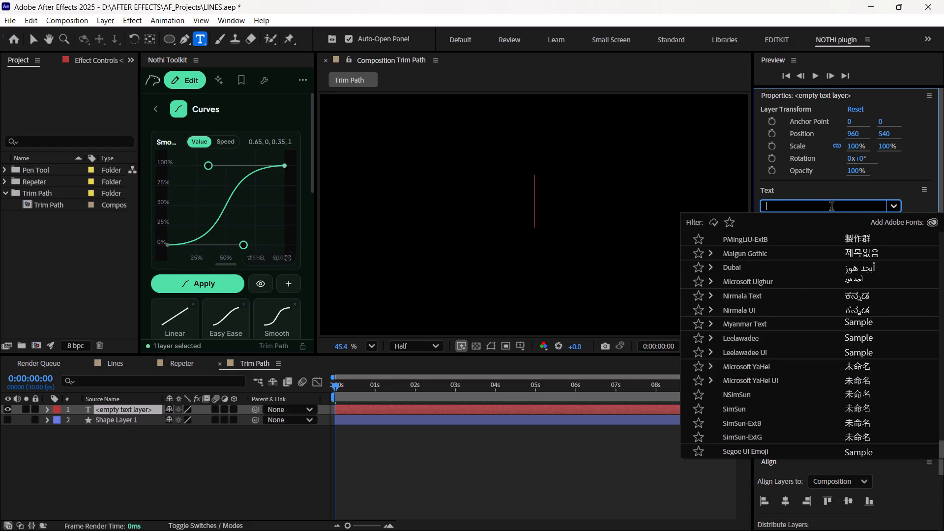
pyautogui.write('Si')
pyautogui.write('gna')
pyautogui.press('BackSpace')
pyautogui.press('BackSpace')
pyautogui.press('BackSpace')
pyautogui.press('BackSpace')
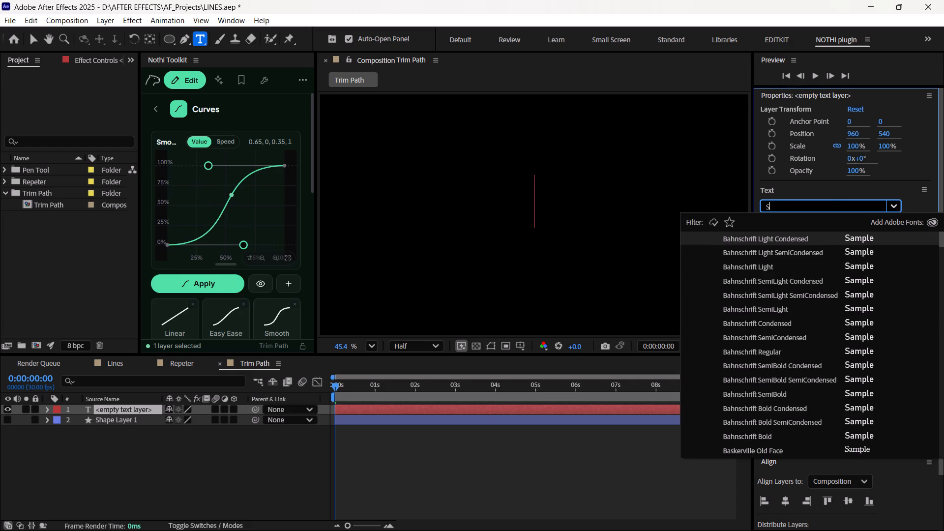
# Open the Adobe Fonts website in the browser through Add Adobe Fonts and close the two other browser tabs.
pyautogui.click(929, 218)
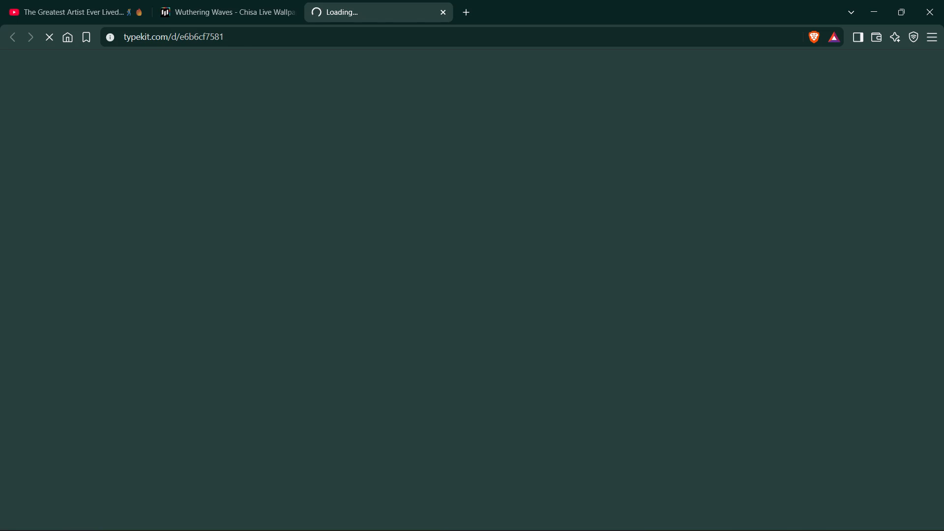
pyautogui.click(294, 12)
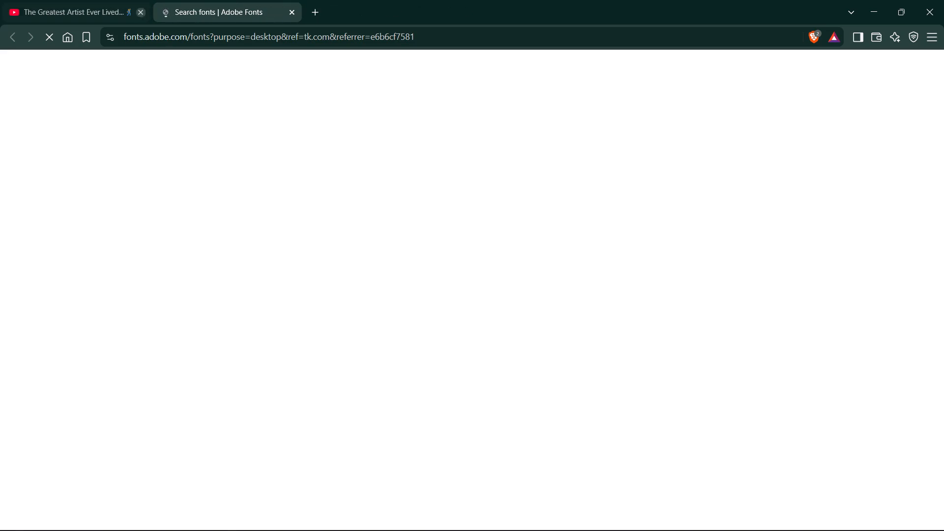
pyautogui.click(142, 9)
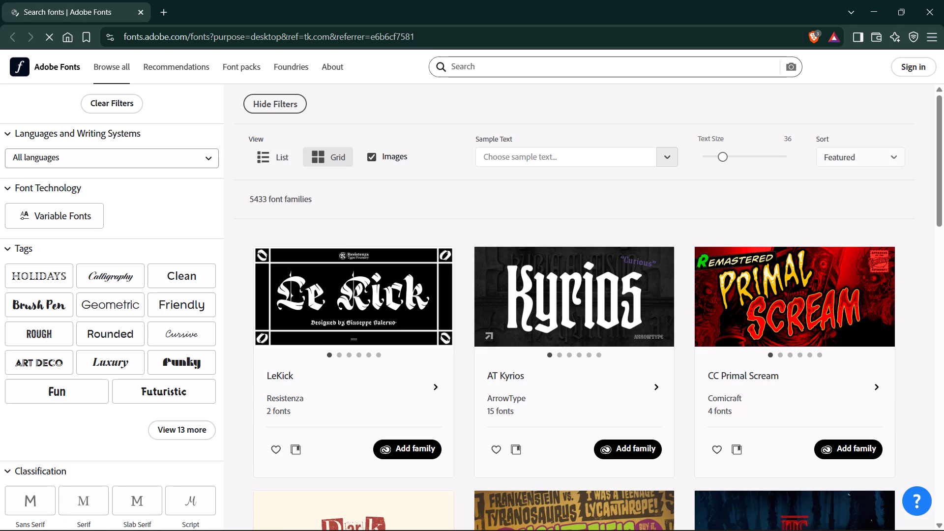
# Search Adobe Fonts for a font family beginning with "Hous", extending the query to "Houstt".
pyautogui.click(456, 61)
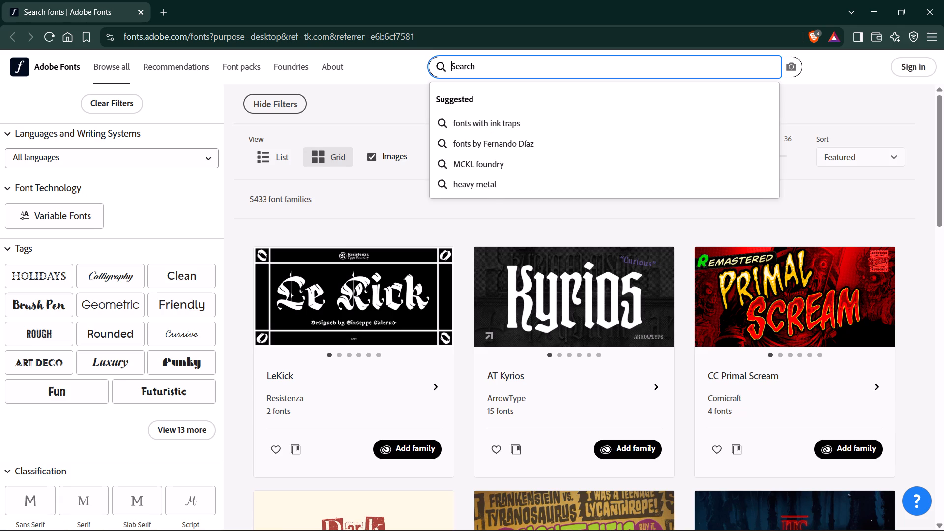
pyautogui.hotkey('shift', 'h')
pyautogui.write('ous')
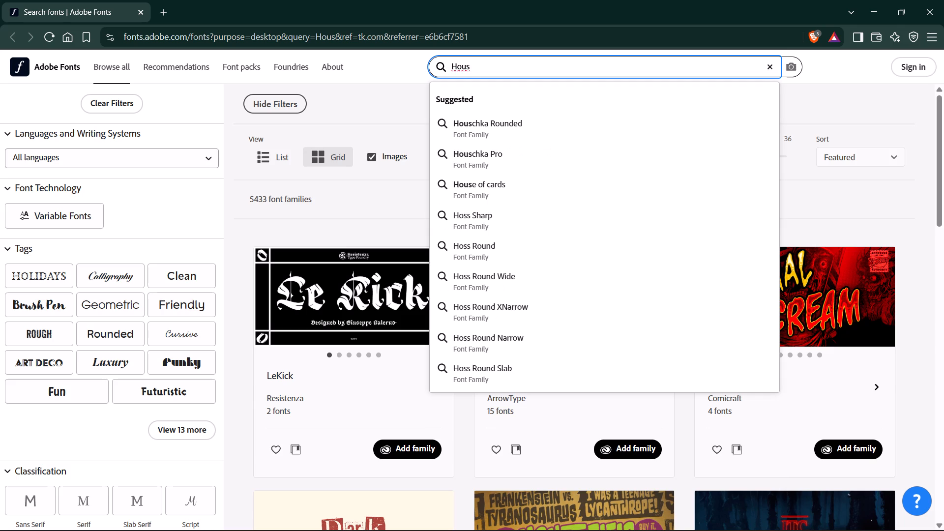
pyautogui.press('BackSpace')
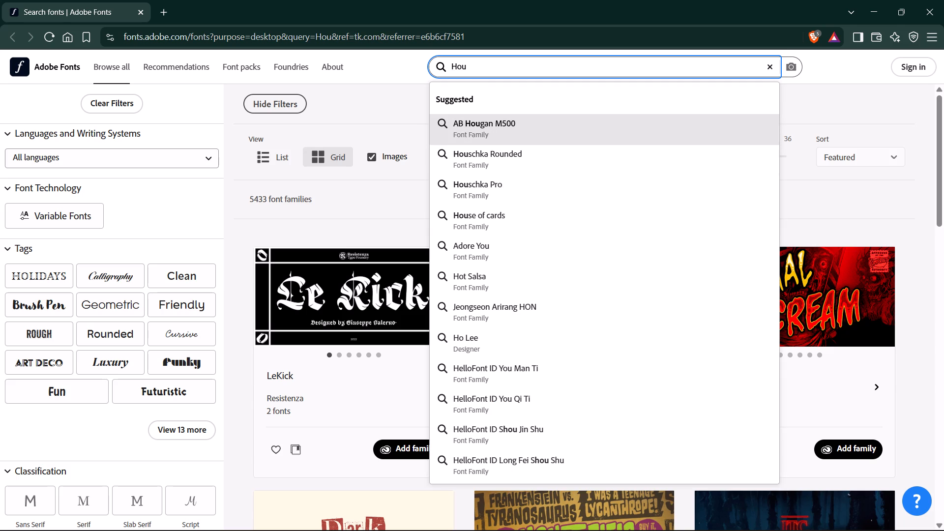
pyautogui.press('s')
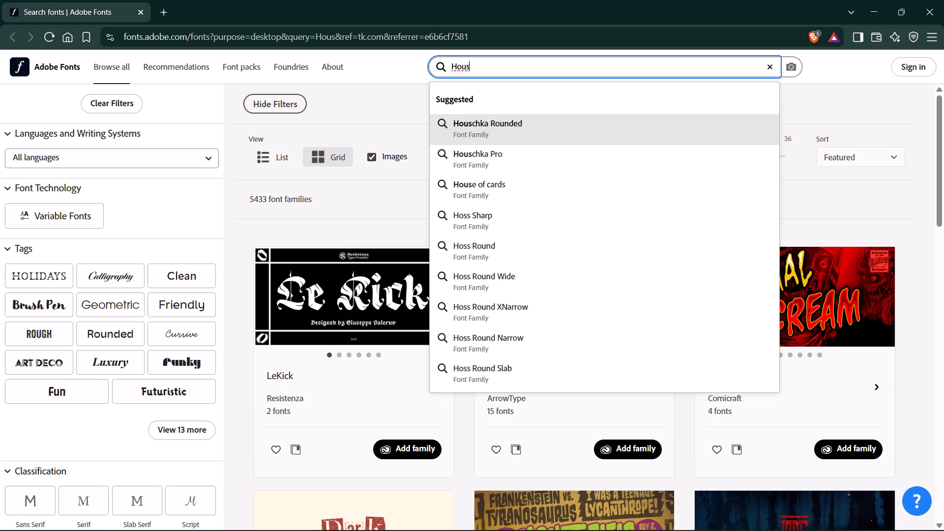
pyautogui.write('tt')
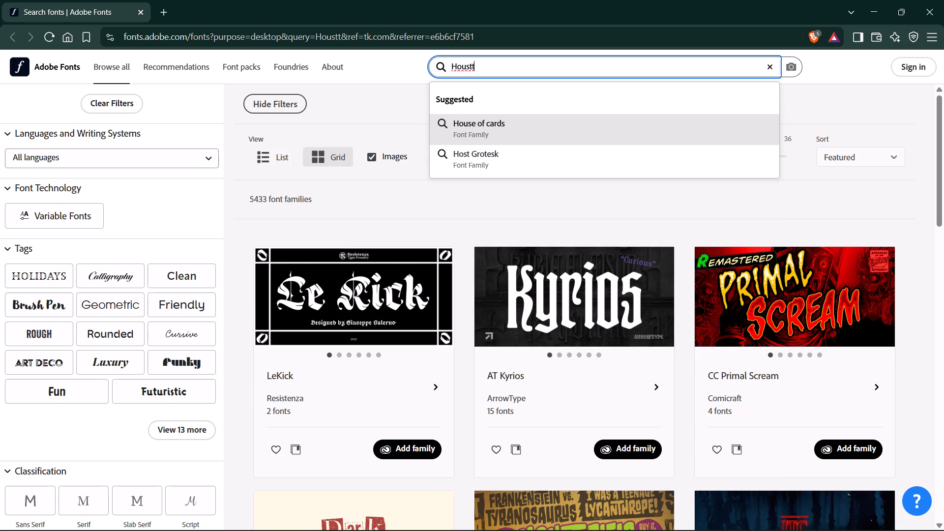
# Replace the Adobe Fonts query with "Signat" and open the Lindsey Signature font family page.
pyautogui.press('BackSpace')
pyautogui.press('BackSpace')
pyautogui.press('BackSpace')
pyautogui.press('BackSpace')
pyautogui.press('BackSpace')
pyautogui.press('BackSpace')
pyautogui.press('BackSpace')
pyautogui.press('BackSpace')
pyautogui.press('BackSpace')
pyautogui.press('BackSpace')
pyautogui.press('BackSpace')
pyautogui.press('BackSpace')
pyautogui.press('BackSpace')
pyautogui.press('BackSpace')
pyautogui.press('BackSpace')
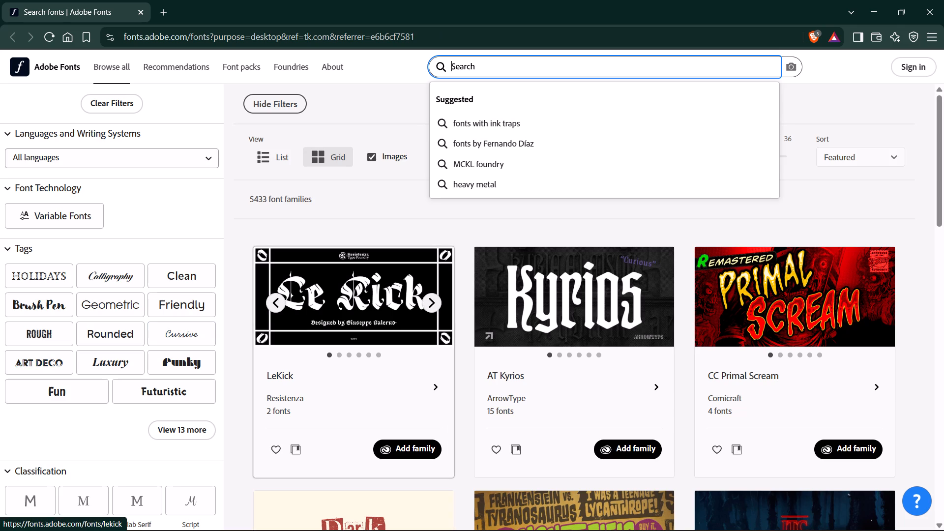
pyautogui.write('Si')
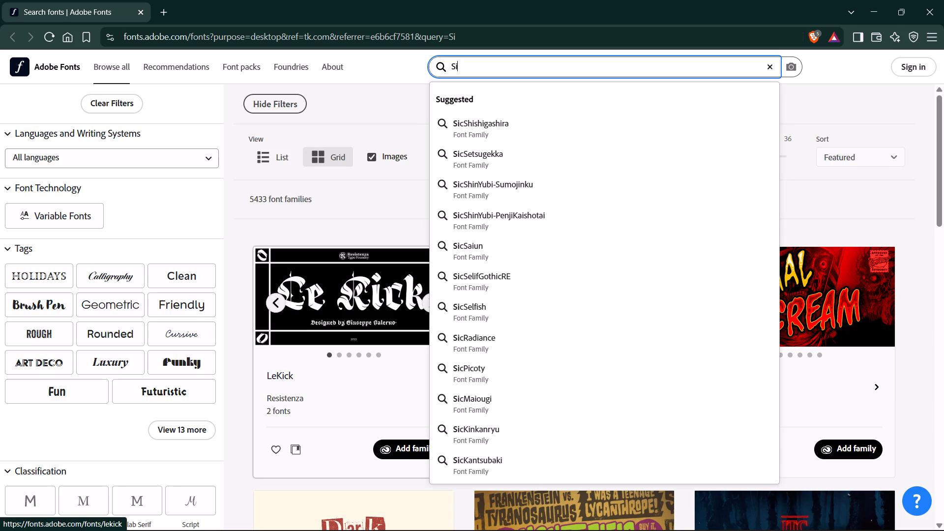
pyautogui.write('gn')
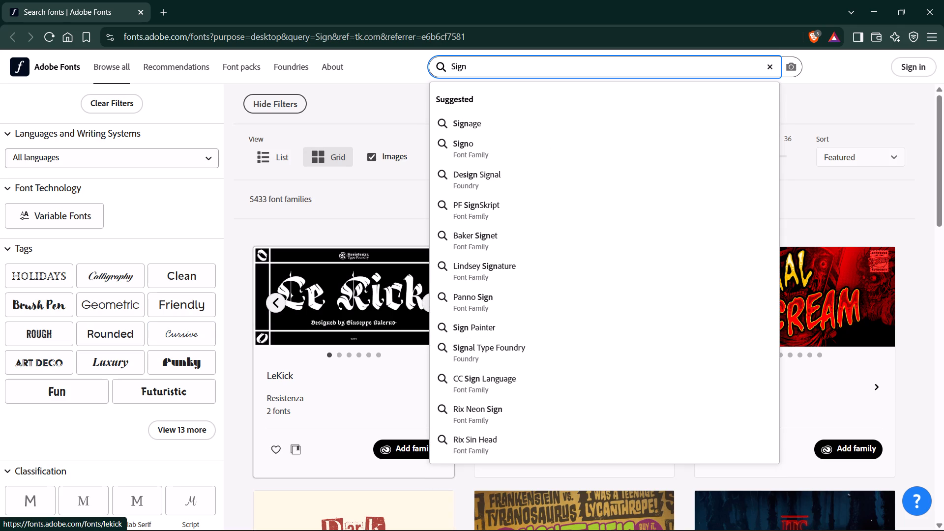
pyautogui.press('a')
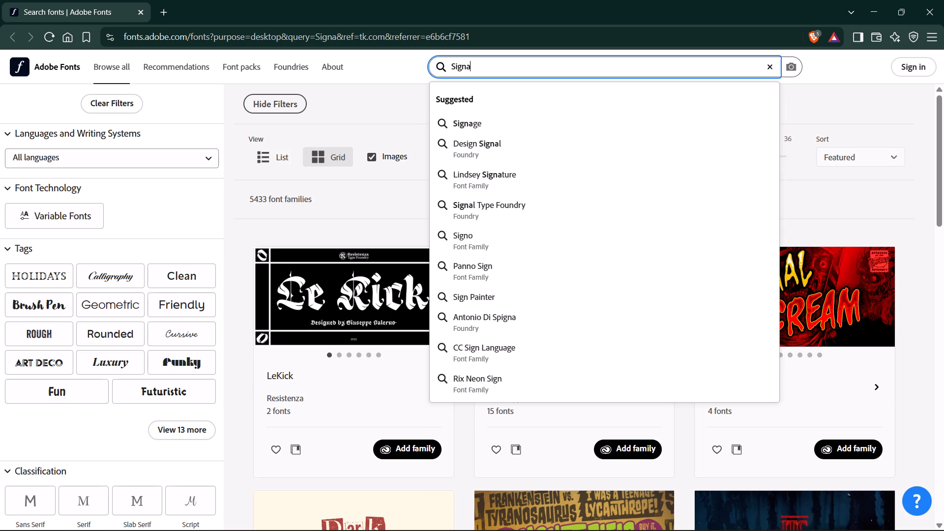
pyautogui.write('ut')
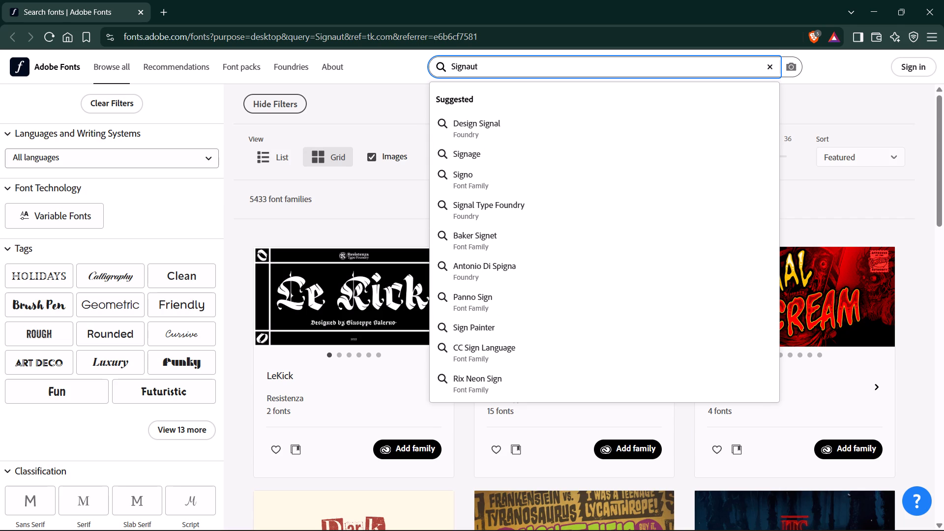
pyautogui.press('BackSpace')
pyautogui.press('BackSpace')
pyautogui.press('t')
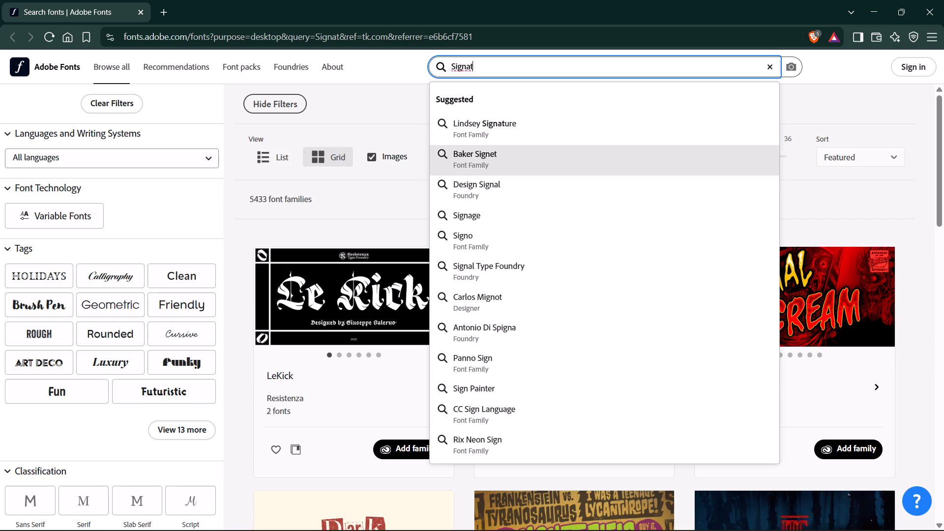
pyautogui.click(552, 135)
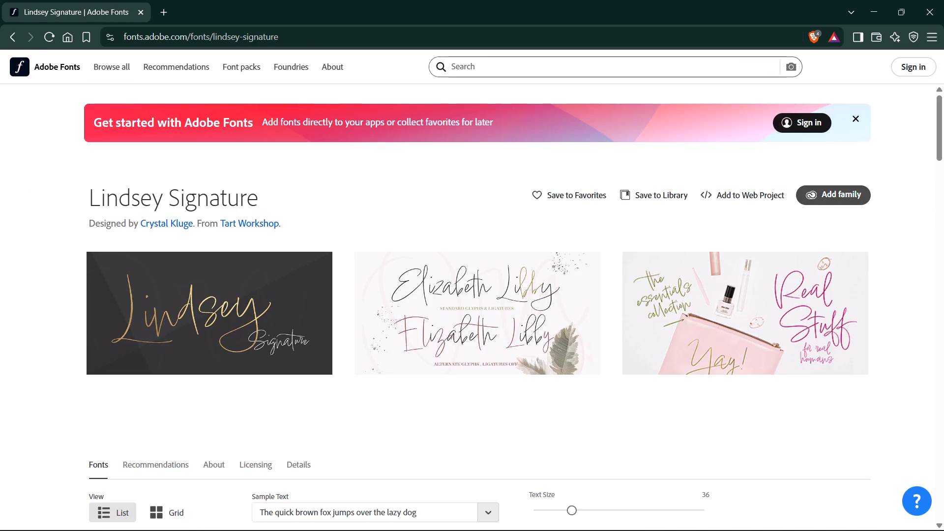
# Add the Lindsey Signature font family and continue with Google as the sign-in method.
pyautogui.click(853, 194)
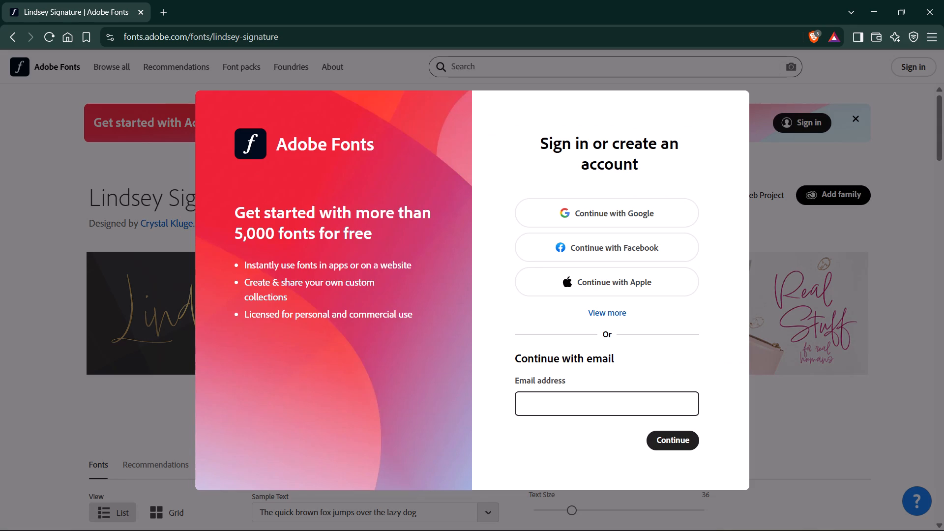
pyautogui.click(624, 214)
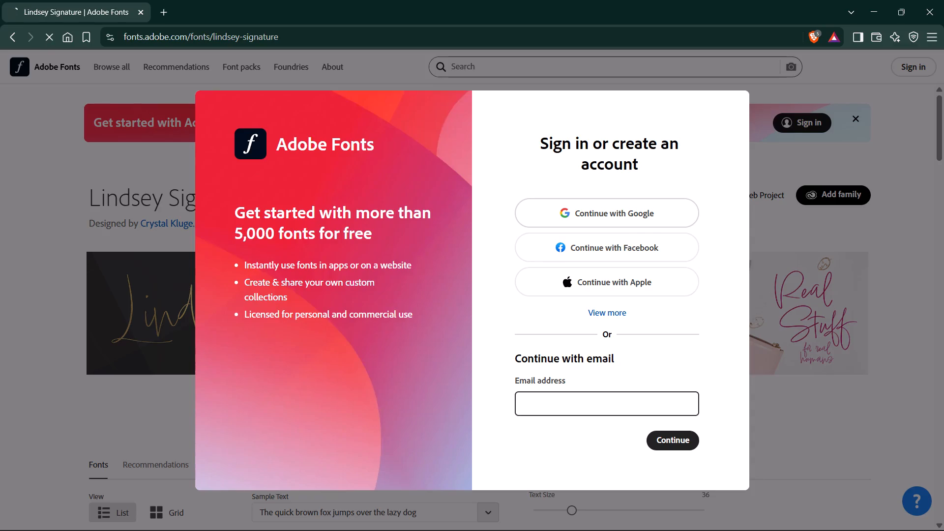